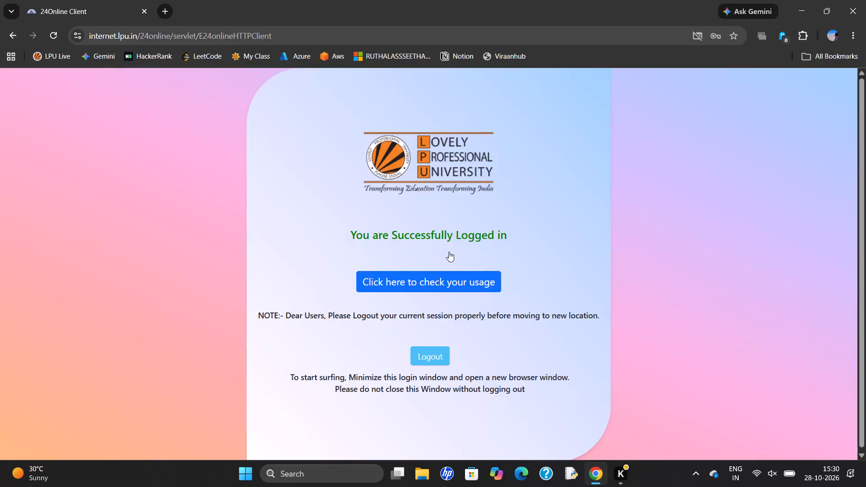
Open a new browser tab alongside the 24Online Client tab.
left_click(165, 6)
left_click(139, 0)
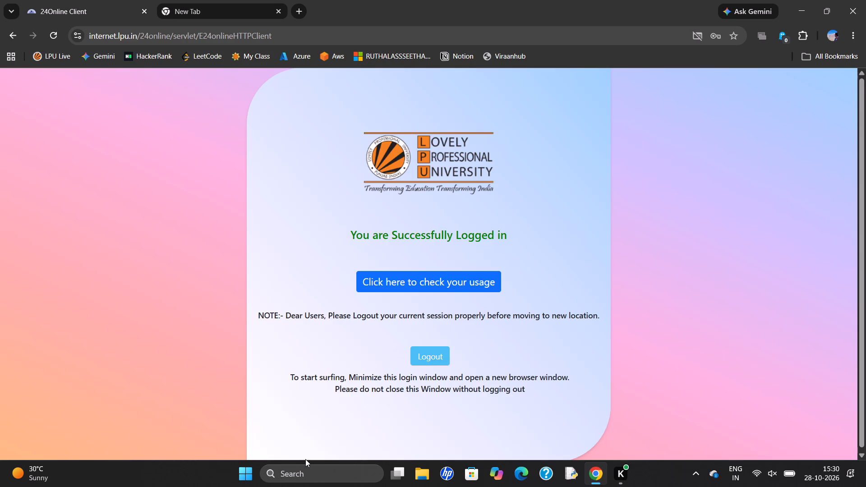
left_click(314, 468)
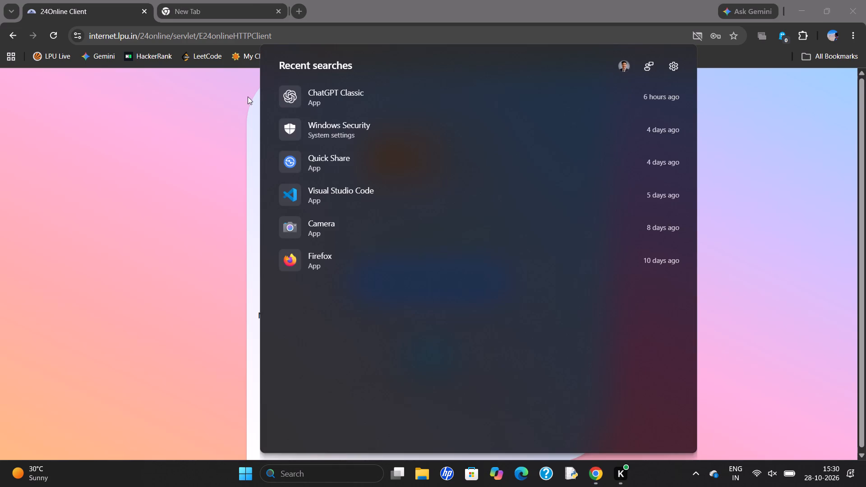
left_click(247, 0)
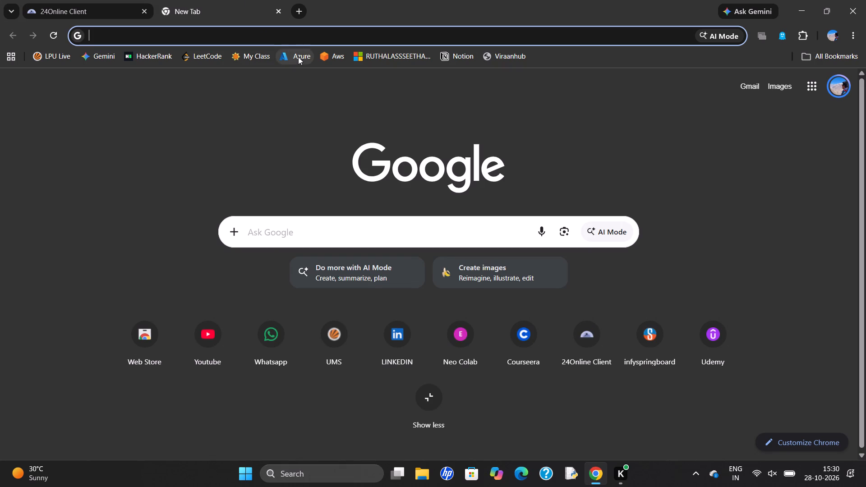
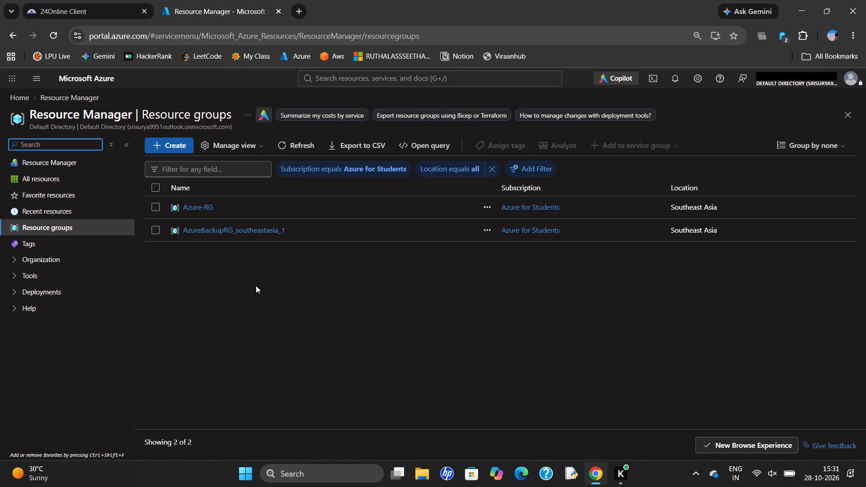
Refresh the resource groups list and delete the Azure-RG resource group with its LabVault resource, entering Azure-RG as the confirmation name.
left_click(298, 145)
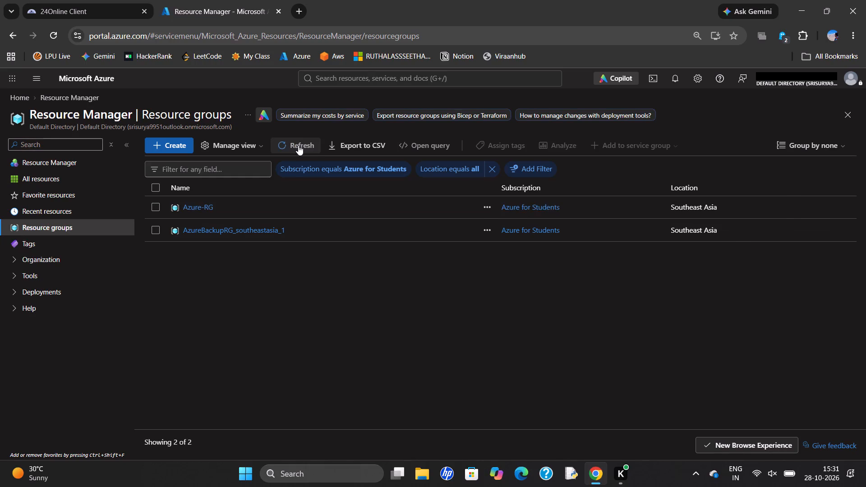
left_click(204, 202)
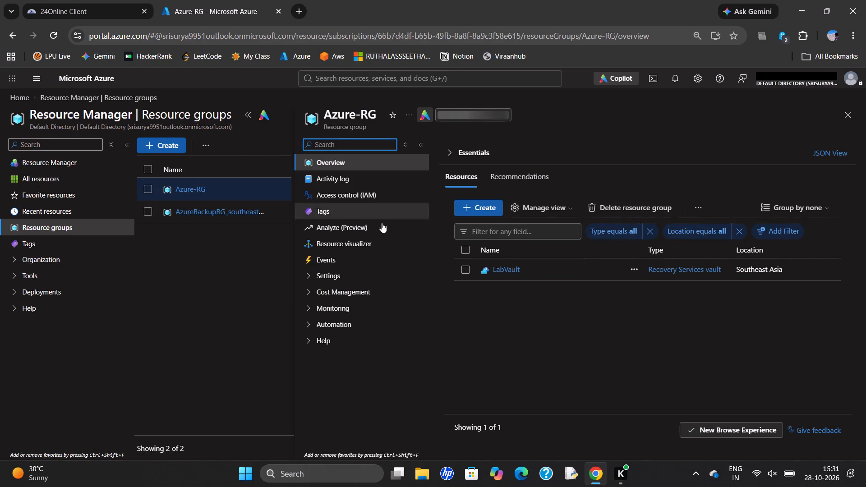
left_click(470, 246)
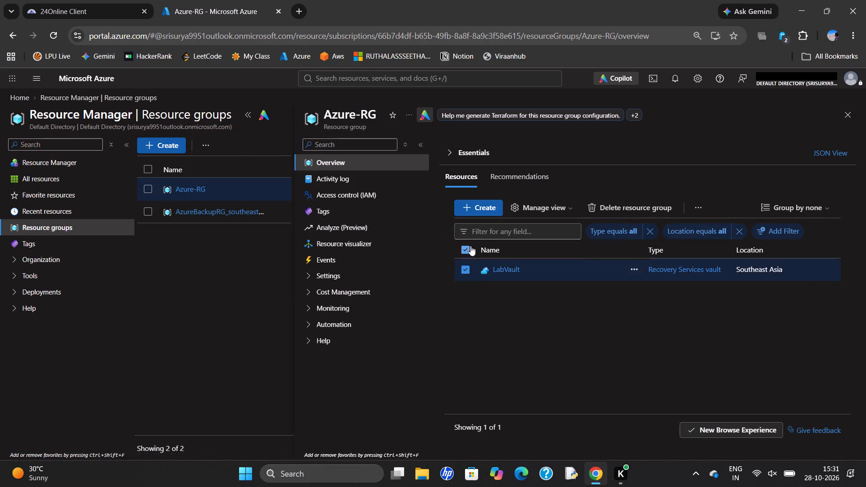
left_click(616, 204)
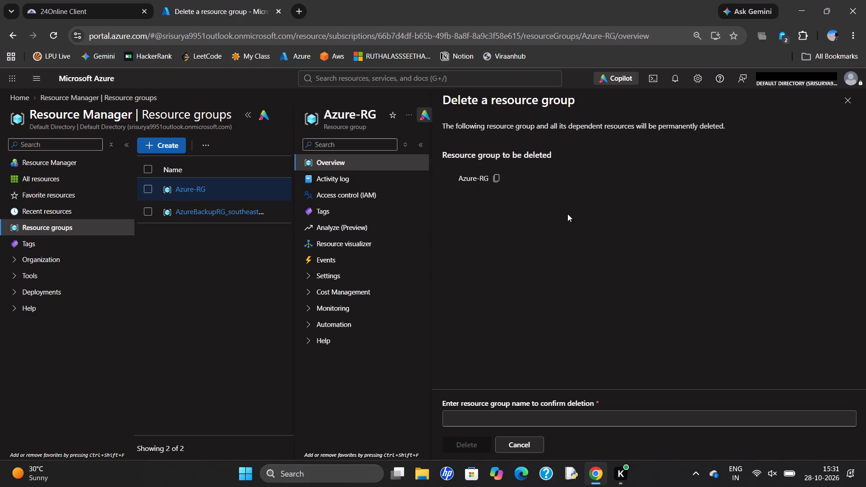
left_click(502, 179)
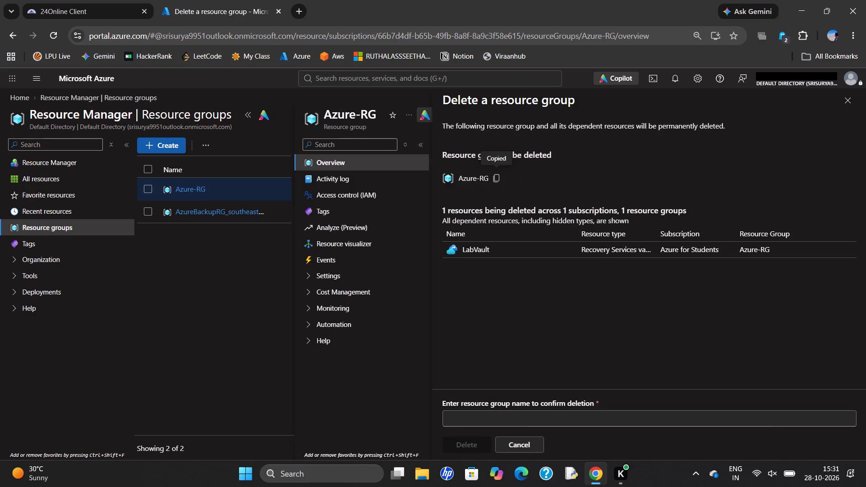
left_click(494, 414)
key("ctrl+v")
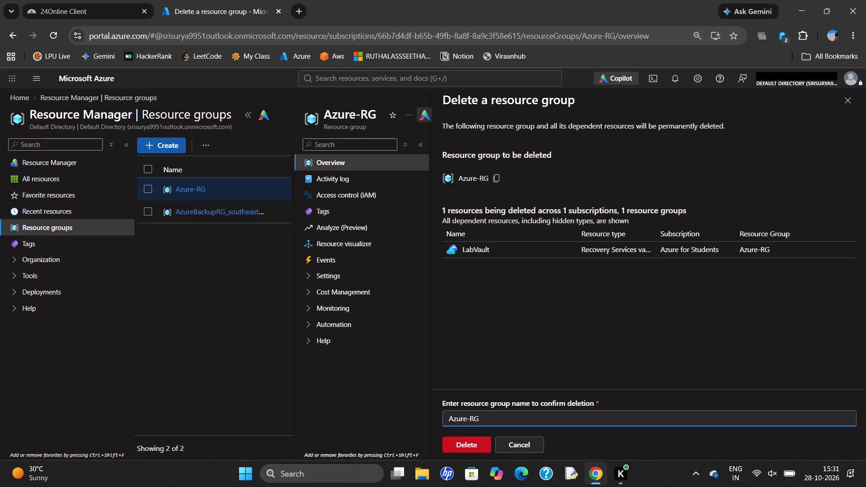
left_click(462, 450)
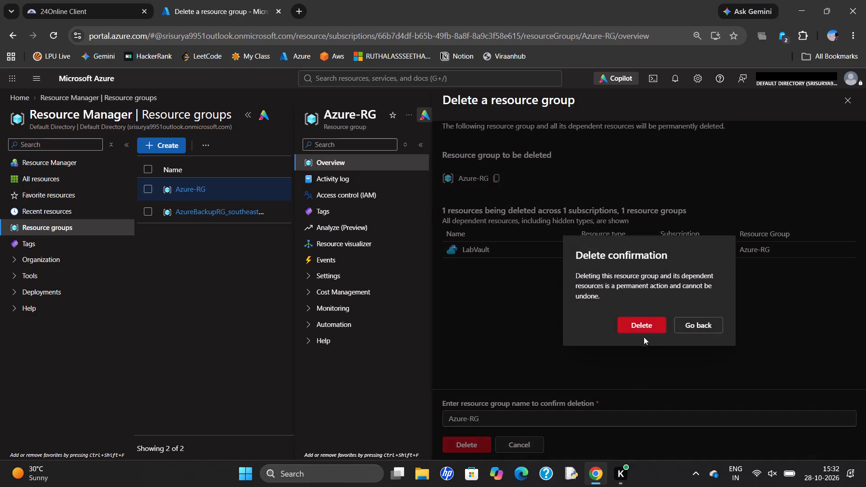
left_click(658, 323)
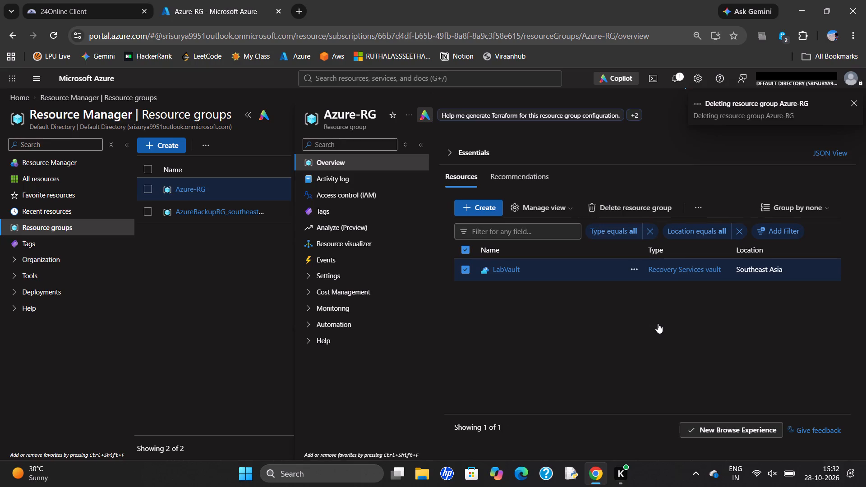
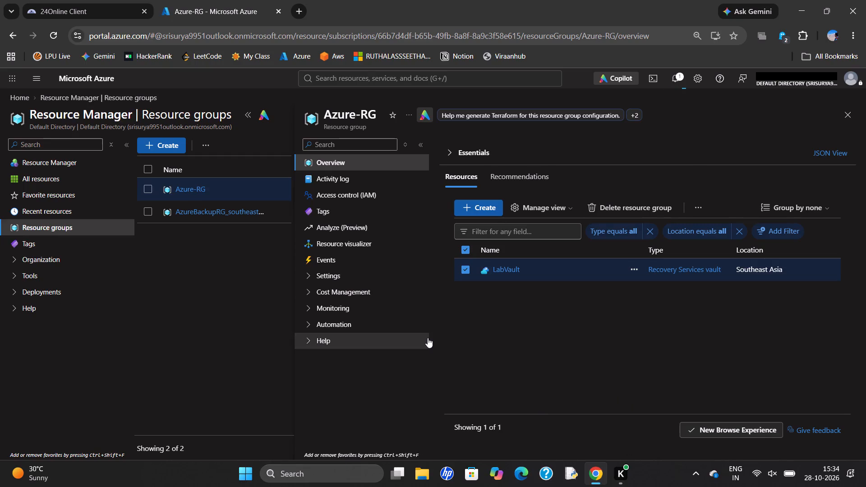
Check the portal notifications for the progress of the Azure-RG resource group deletion, closing them when done.
left_click(680, 81)
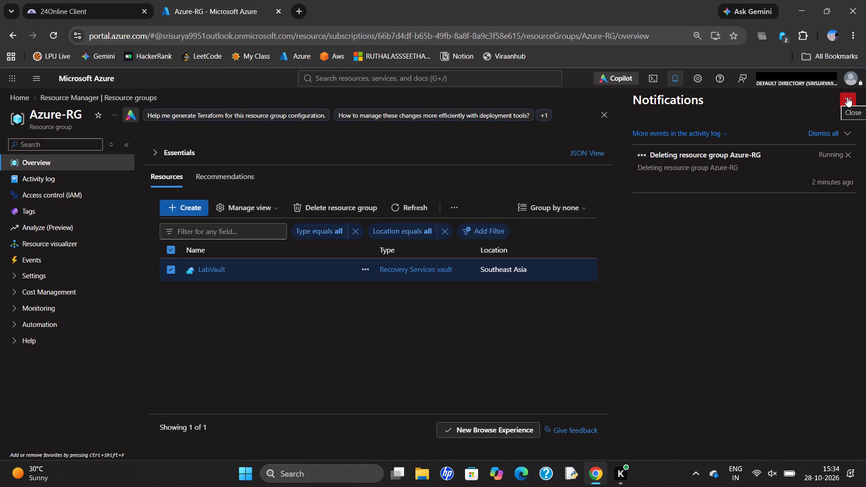
left_click(847, 97)
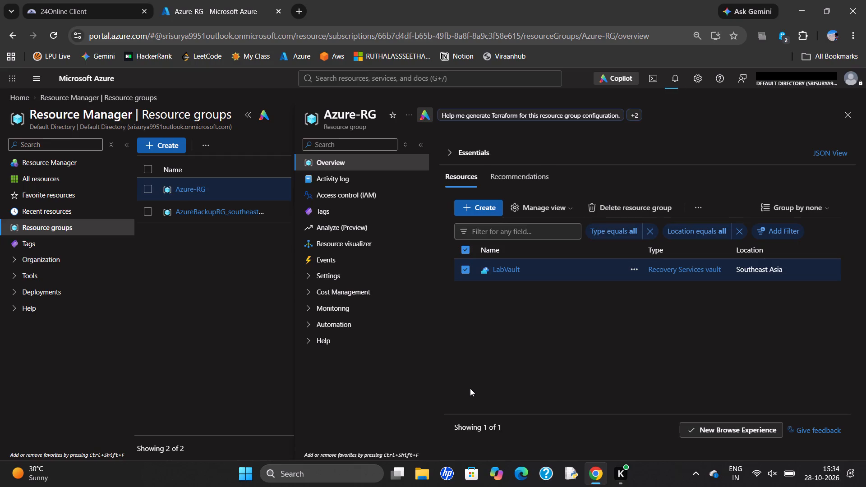
scroll(470, 388, "down", 2)
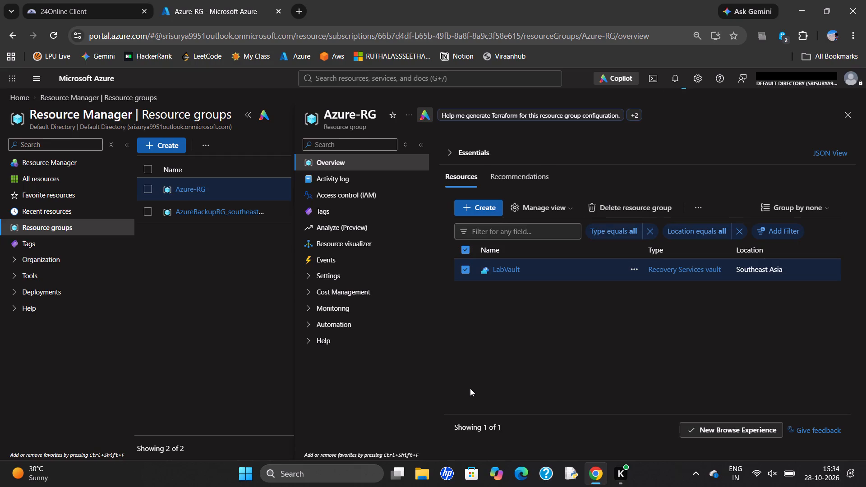
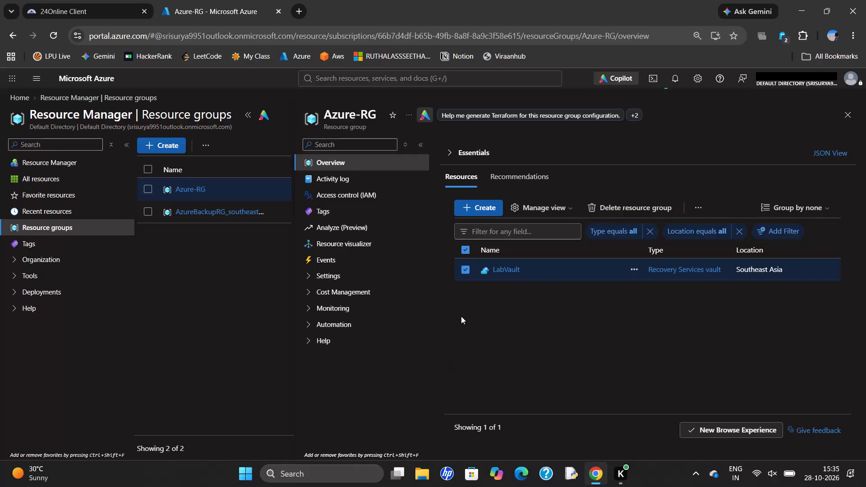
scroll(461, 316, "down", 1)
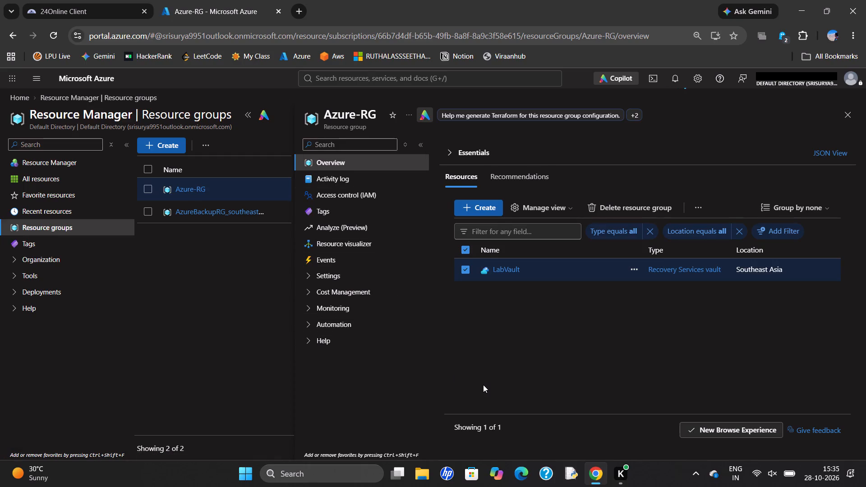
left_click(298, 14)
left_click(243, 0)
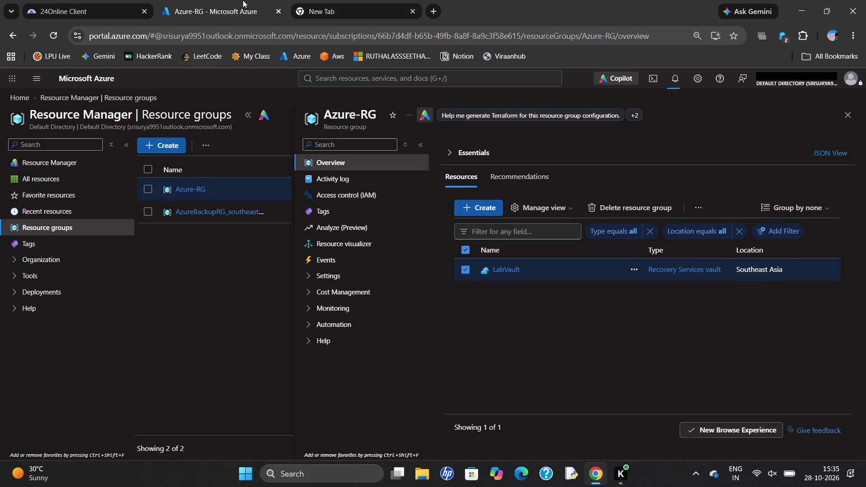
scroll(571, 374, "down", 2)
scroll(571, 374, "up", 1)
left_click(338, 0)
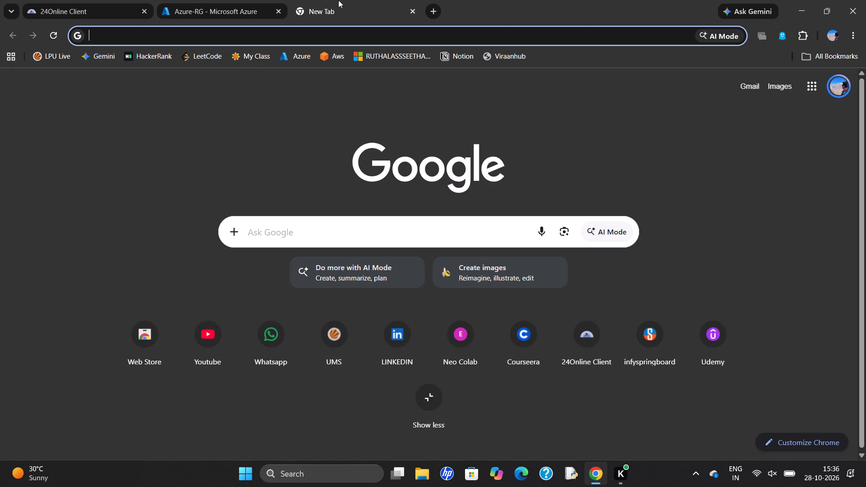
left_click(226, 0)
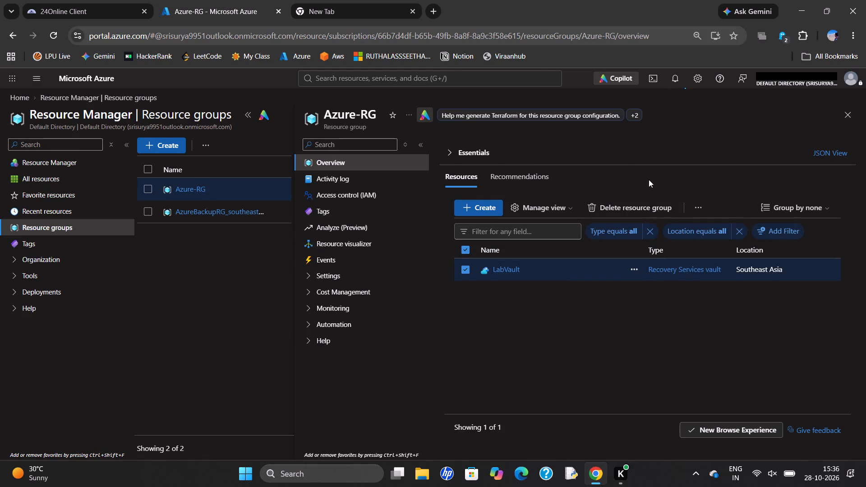
Close the Azure-RG overview, refresh the resource groups list and check the notifications for the deletion's progress.
left_click(851, 112)
left_click(303, 145)
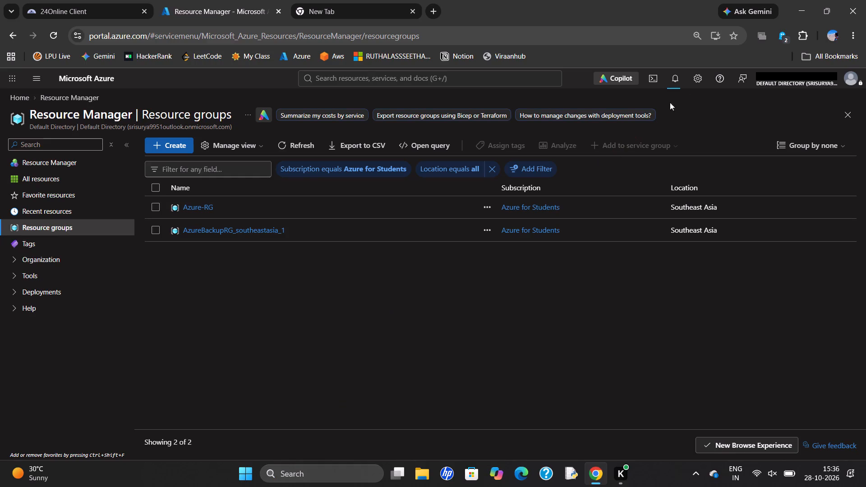
left_click(673, 86)
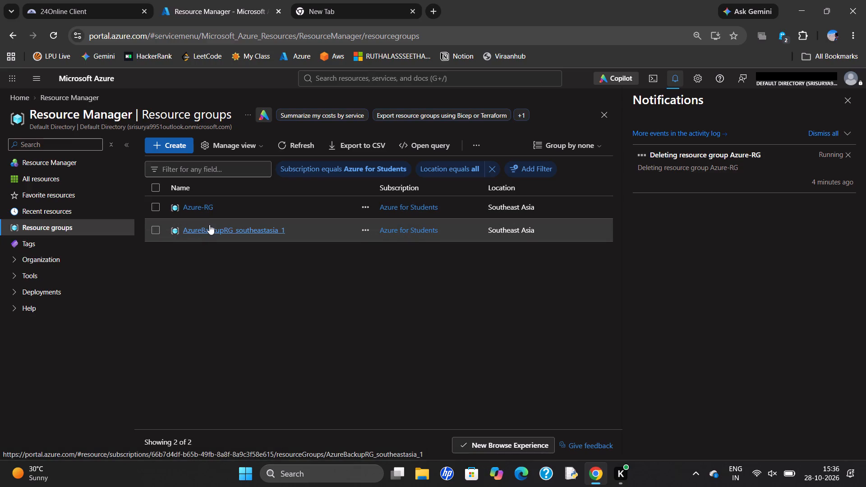
left_click(299, 141)
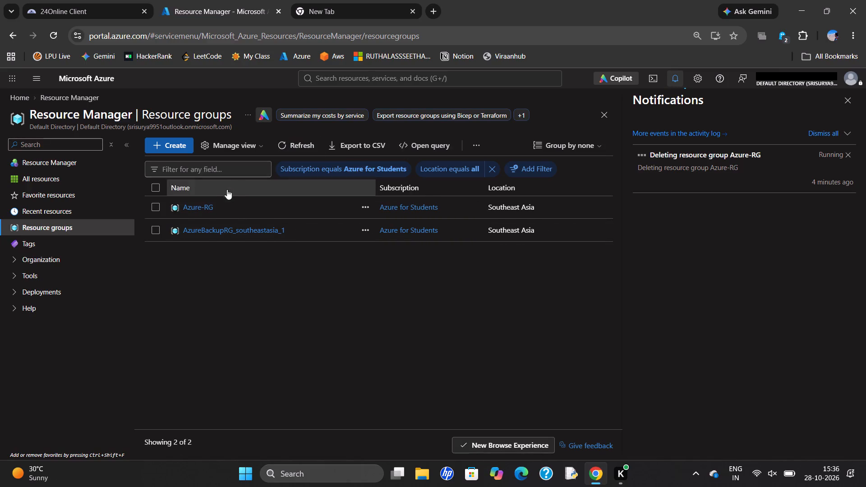
Open the Azure-RG resource group to check its deletion status, returning to the resource groups list when done.
left_click(202, 211)
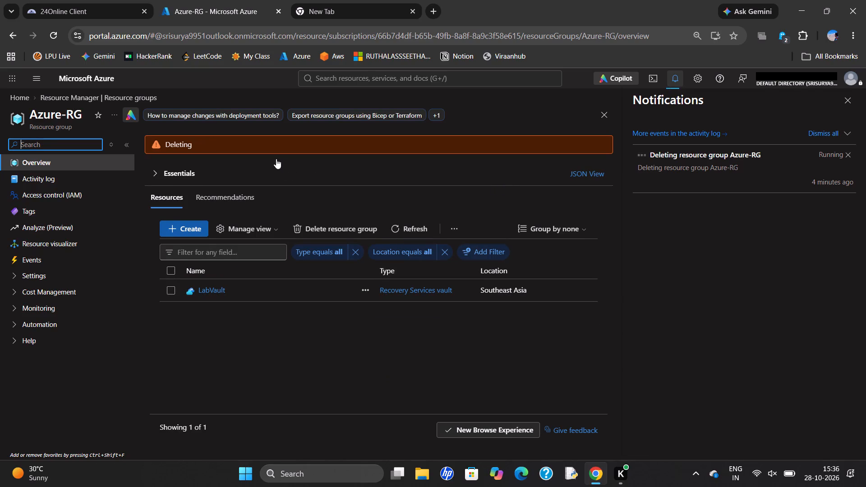
left_click(11, 37)
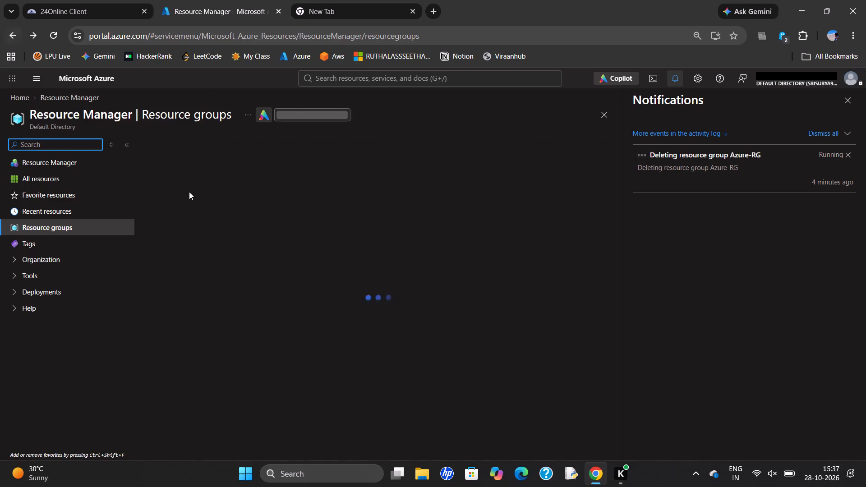
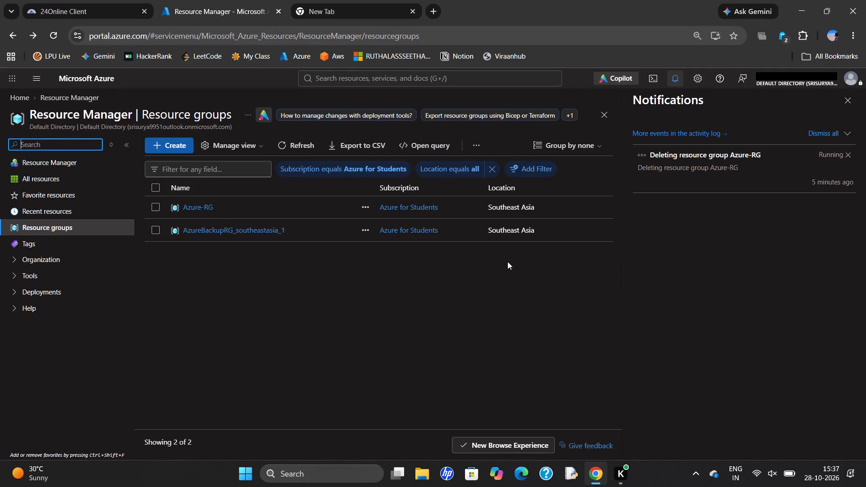
Delete the AzureBackupRG_southeastasia_1 resource group, entering its name to confirm the permanent deletion.
left_click(212, 226)
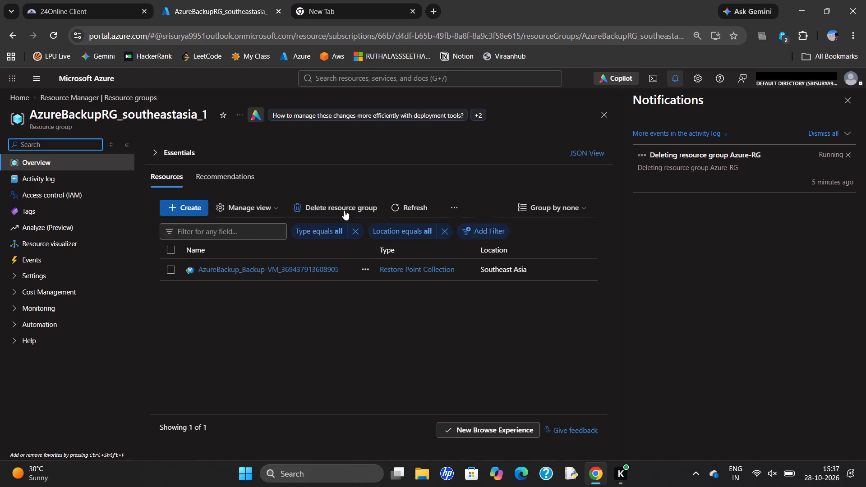
left_click(344, 211)
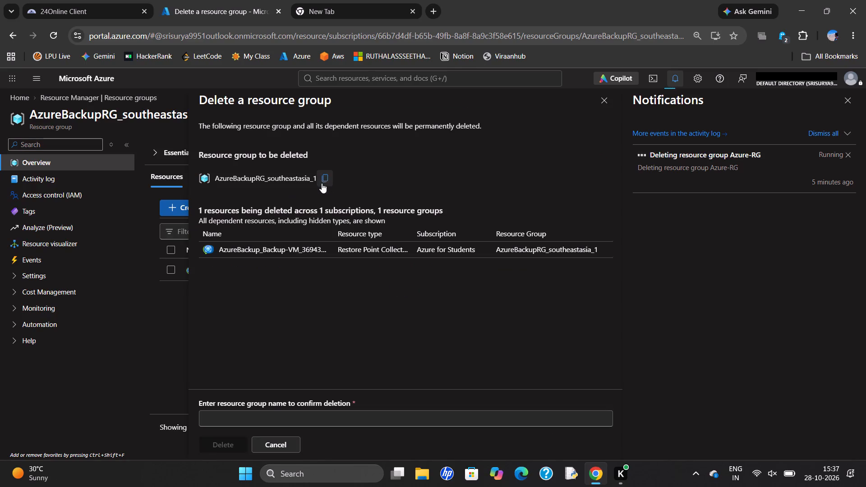
left_click(320, 177)
left_click_drag(280, 428, 284, 422)
left_click(284, 422)
key("ctrl+v")
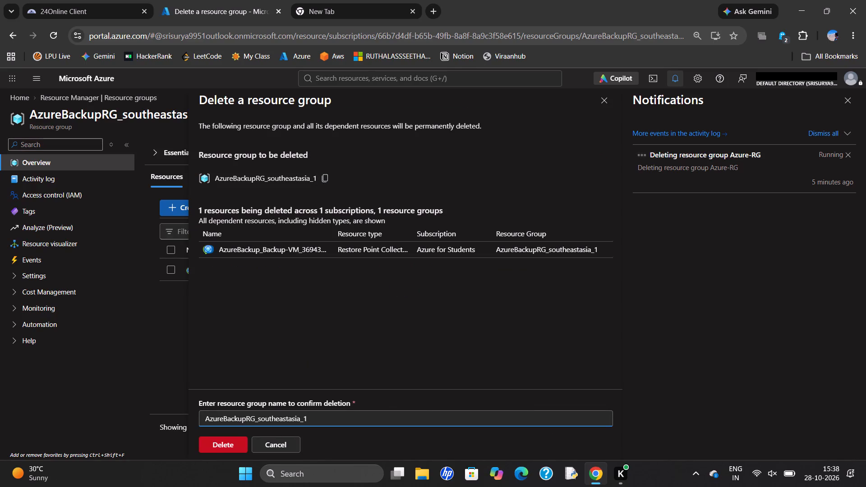
left_click(240, 444)
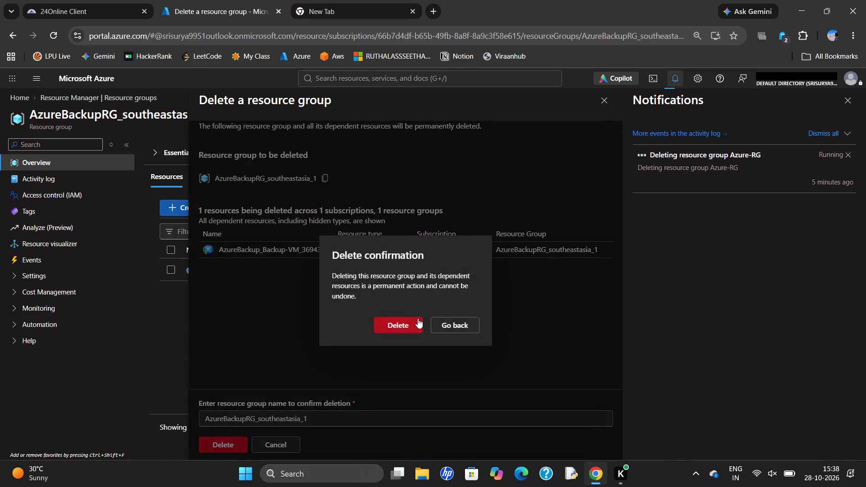
left_click(415, 321)
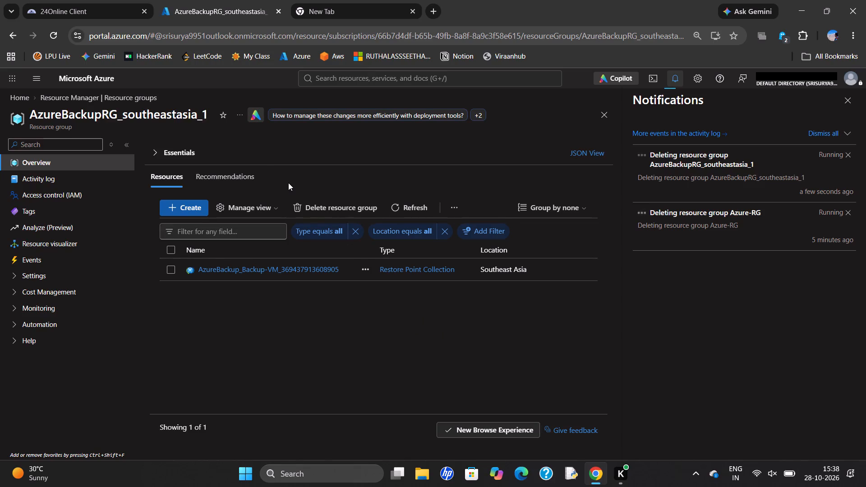
Return to the resource groups list and refresh it to check the deletion's progress.
left_click(141, 94)
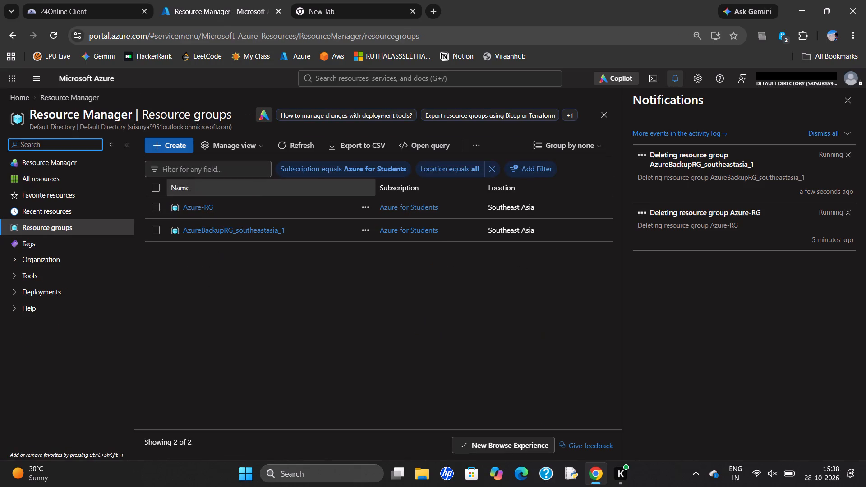
left_click(280, 152)
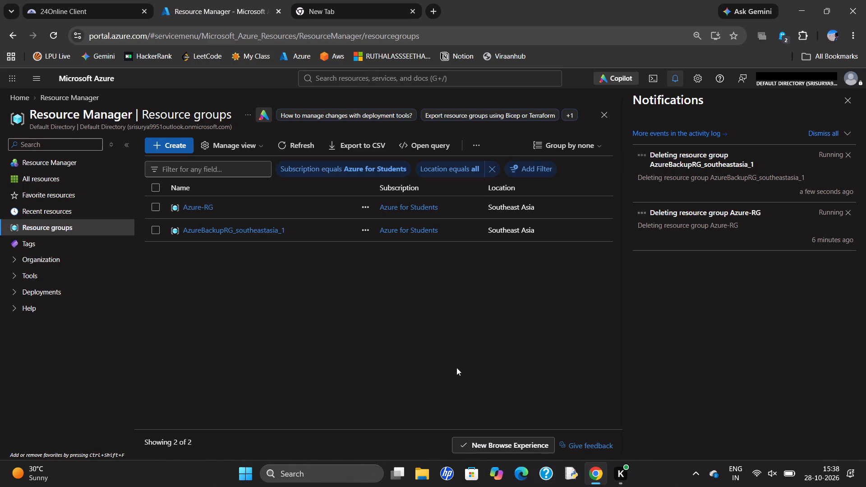
Switch to File Explorer and open the "ca 906 2 (1)" assignment PDF from the Downloads folder.
left_click(419, 469)
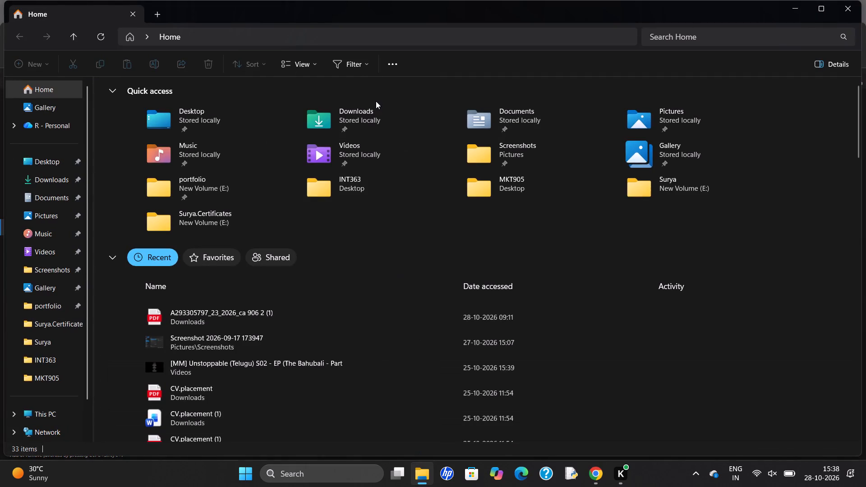
double_click(367, 118)
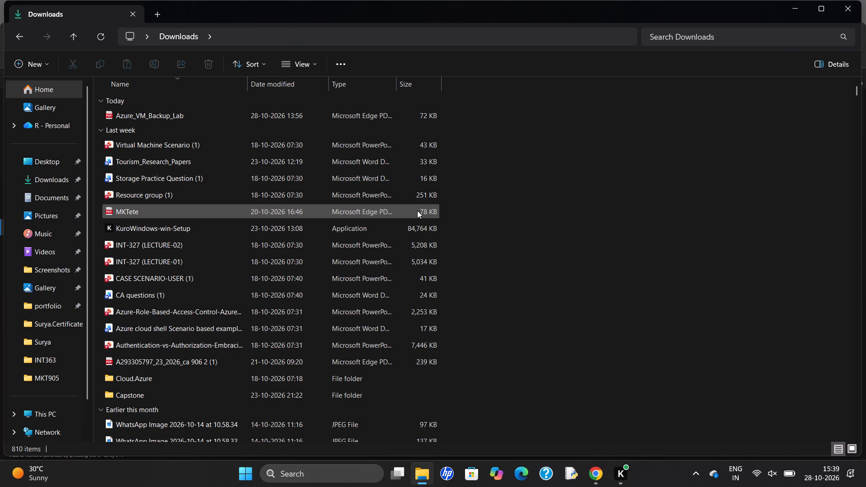
scroll(318, 175, "up", 3)
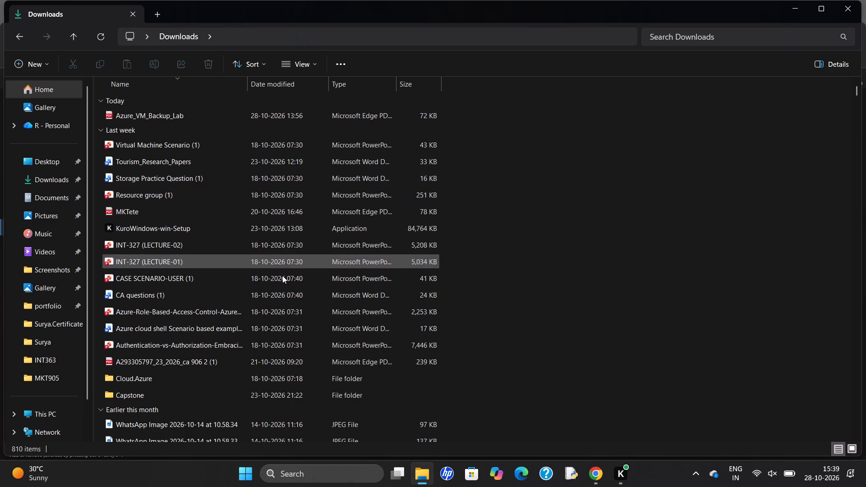
double_click(239, 358)
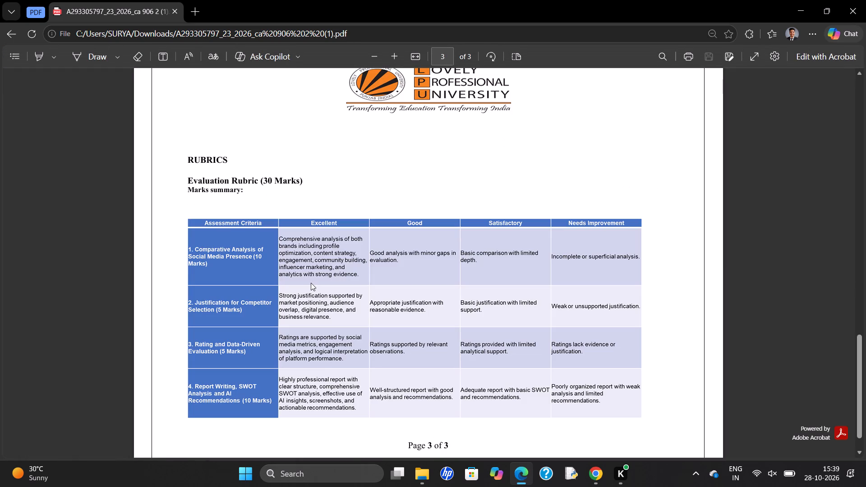
Read through the assignment PDF from the evaluation rubric on page 3 back to the task details on page 1.
scroll(311, 283, "up", 1)
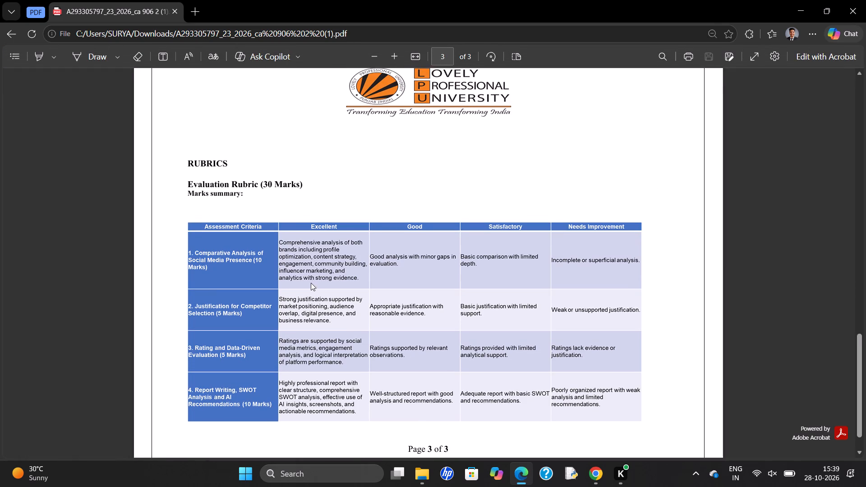
scroll(311, 283, "up", 1)
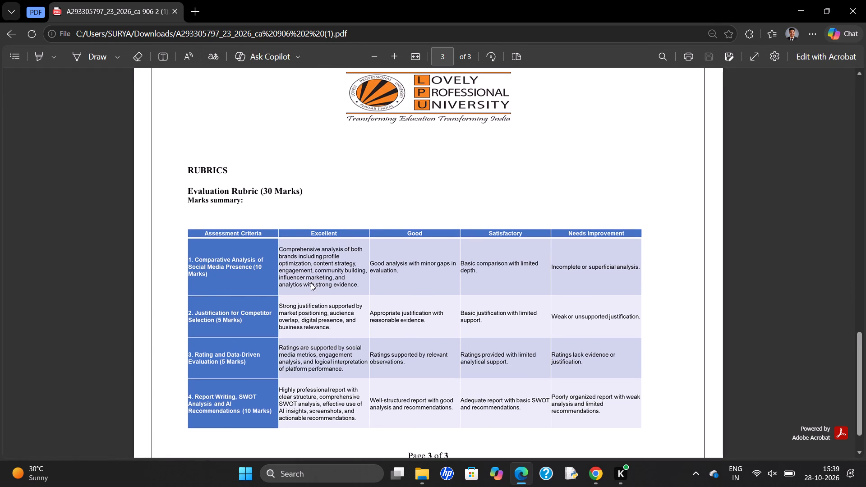
left_click(311, 283)
scroll(311, 283, "up", 2)
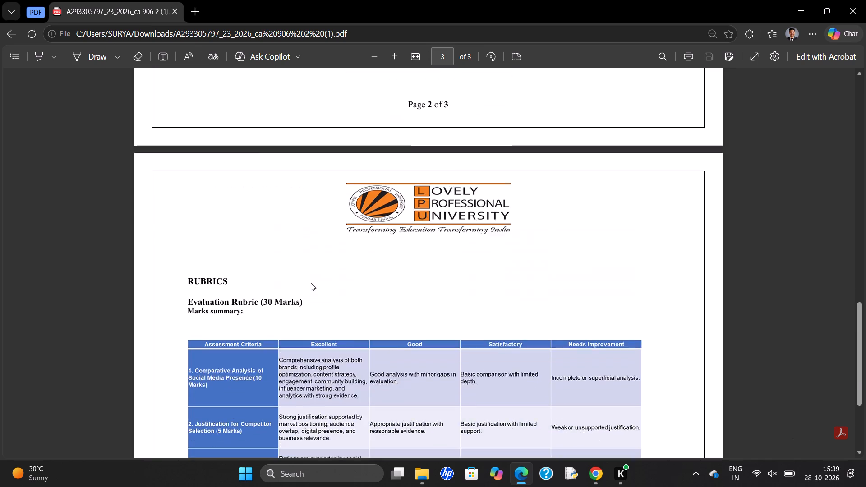
scroll(499, 202, "up", 3)
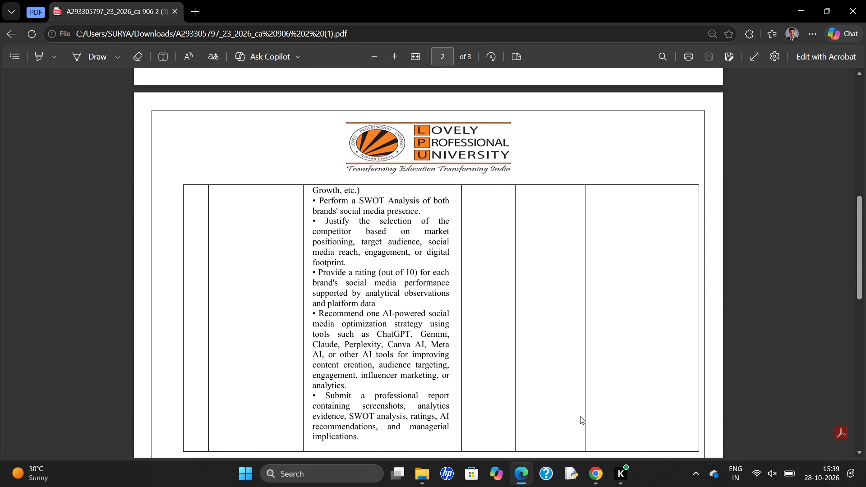
scroll(581, 420, "up", 3)
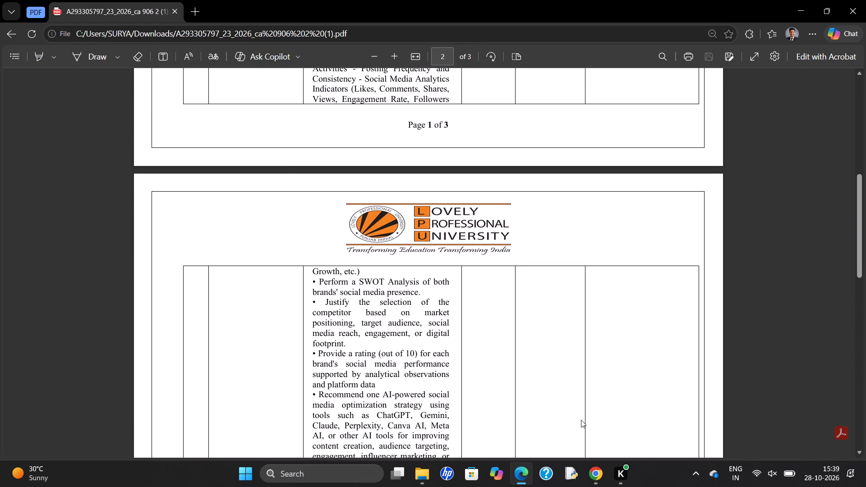
scroll(581, 420, "up", 3)
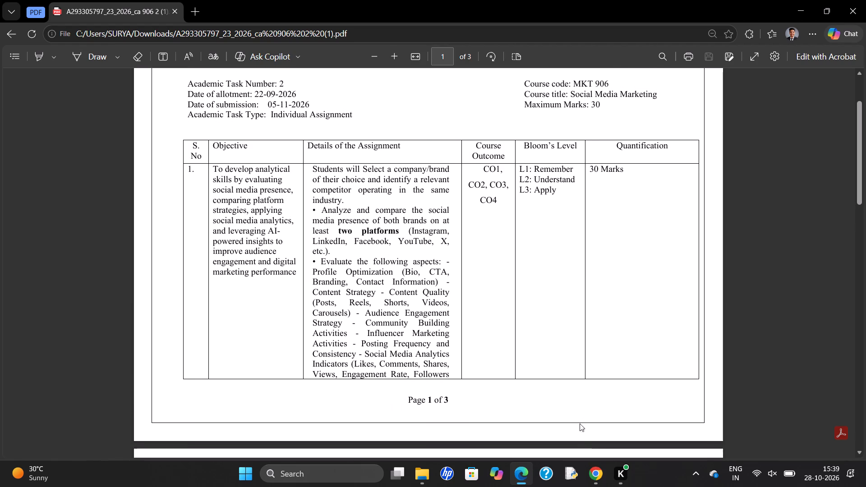
Switch back to the Azure portal in Chrome, dismiss the AzureBackupRG_southeastasia_1 notification and refresh the resource groups list.
left_click(598, 469)
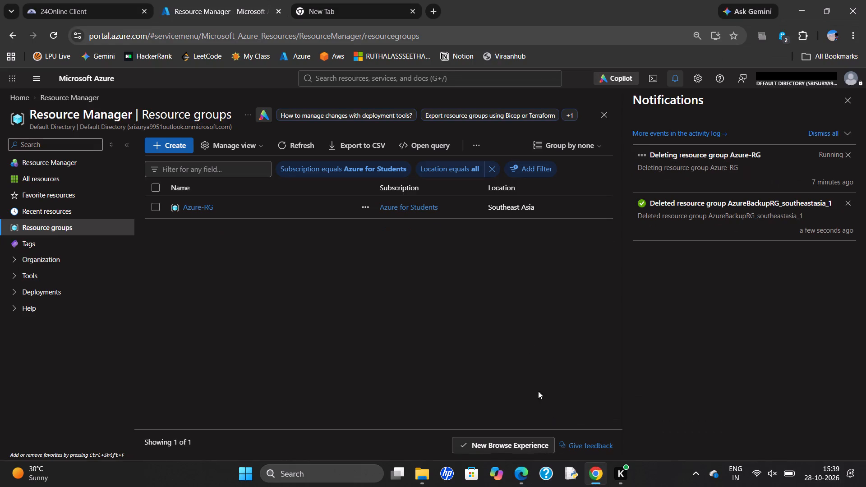
scroll(536, 299, "up", 1)
left_click(848, 198)
scroll(738, 216, "up", 1)
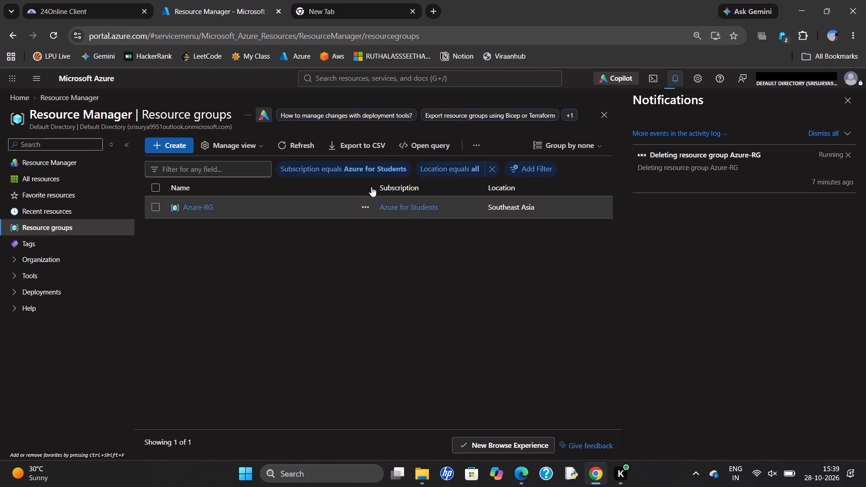
left_click(289, 146)
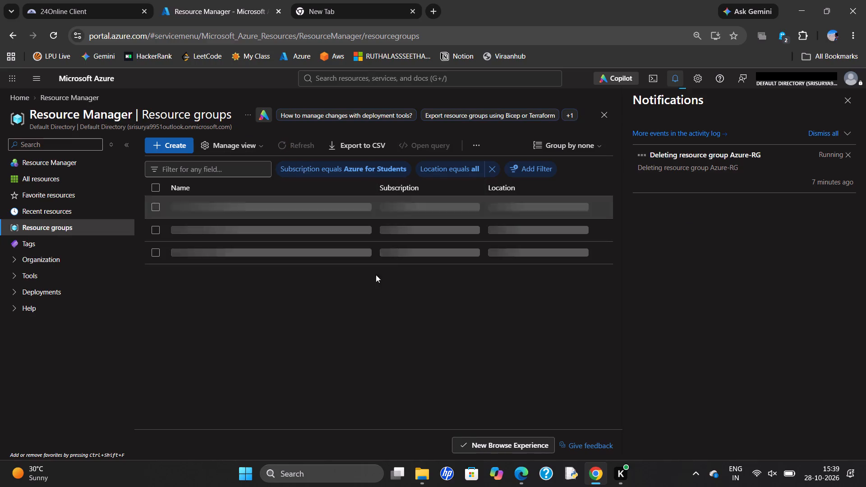
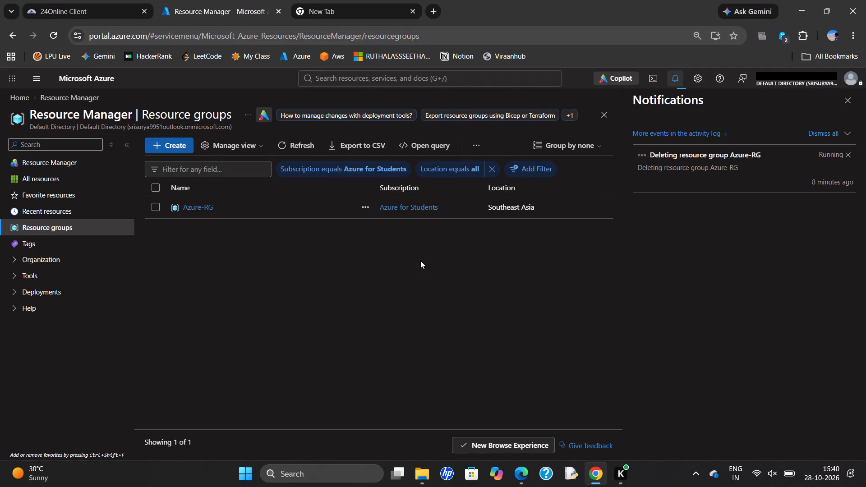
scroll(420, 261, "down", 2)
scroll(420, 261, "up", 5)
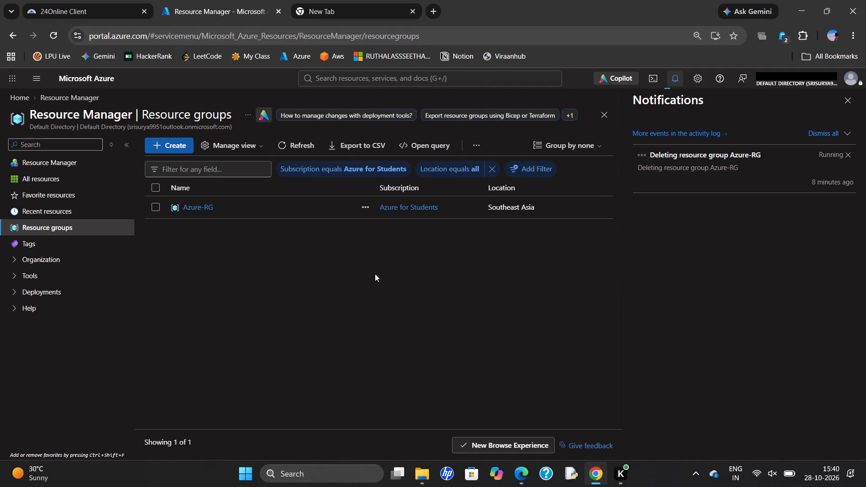
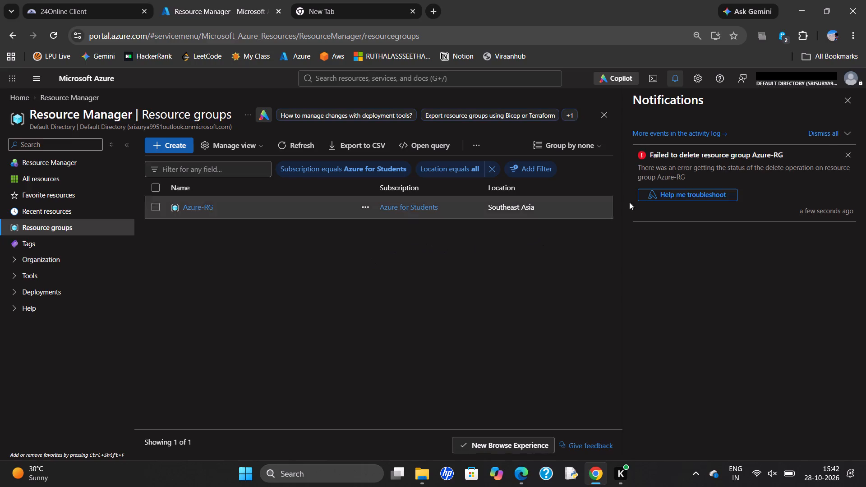
Dismiss the notifications and open the LabVault vault from Recovery Services vaults.
left_click(854, 101)
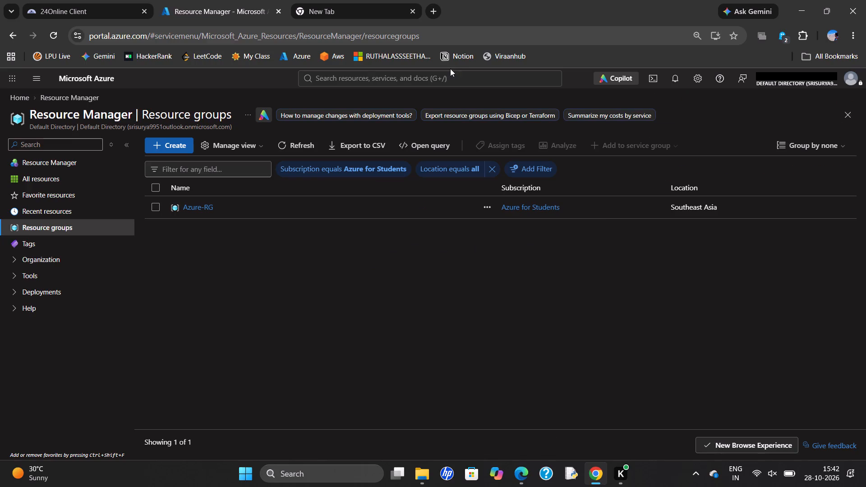
left_click(451, 79)
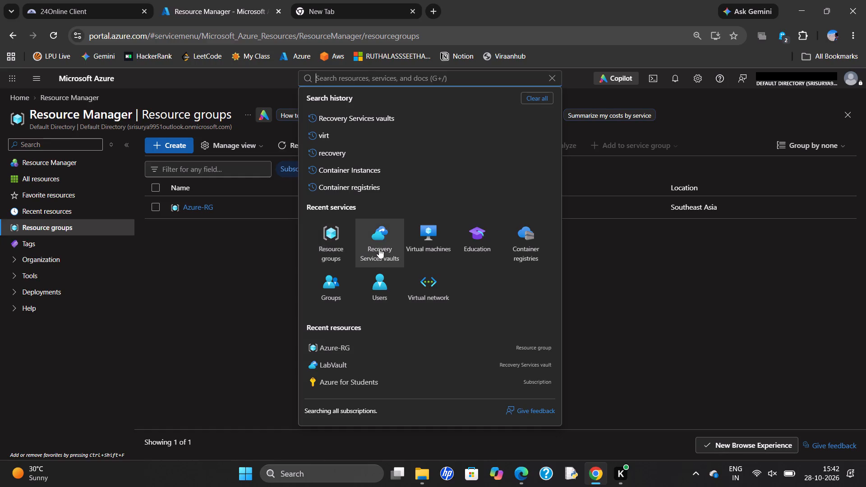
left_click(379, 248)
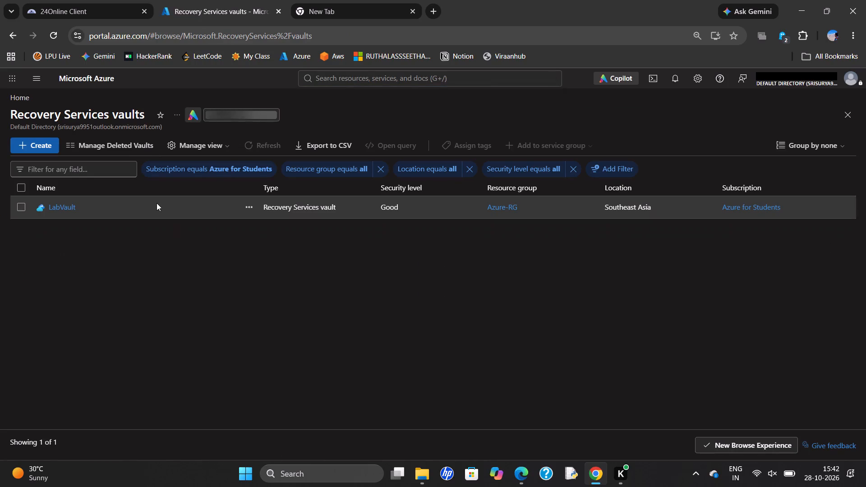
left_click(18, 202)
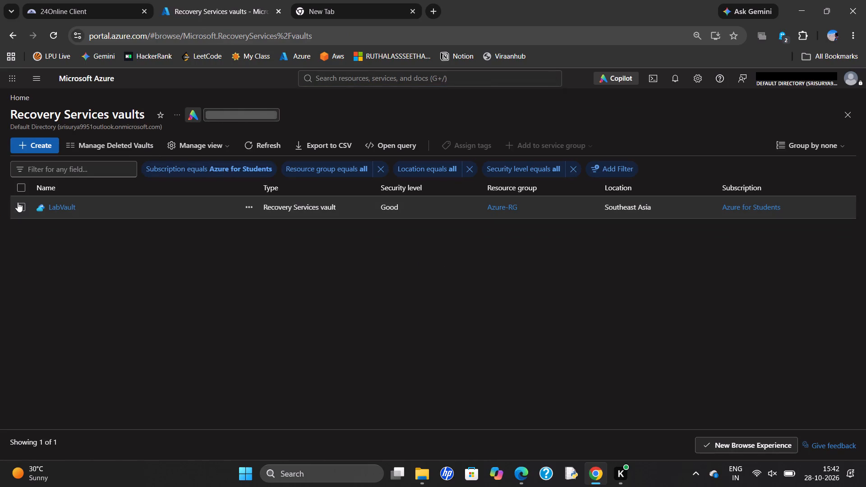
left_click(187, 225)
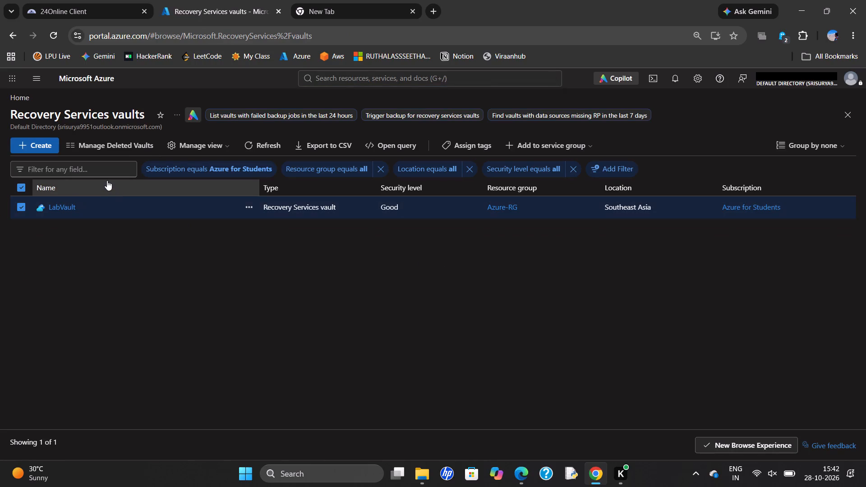
left_click(68, 204)
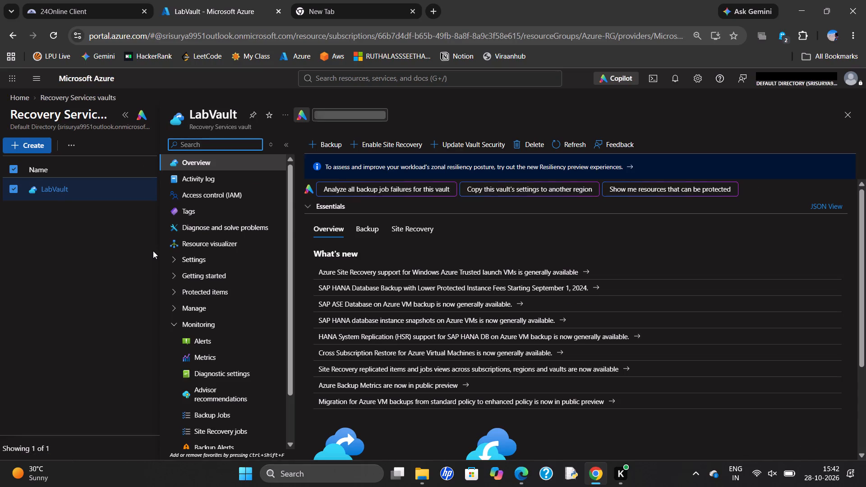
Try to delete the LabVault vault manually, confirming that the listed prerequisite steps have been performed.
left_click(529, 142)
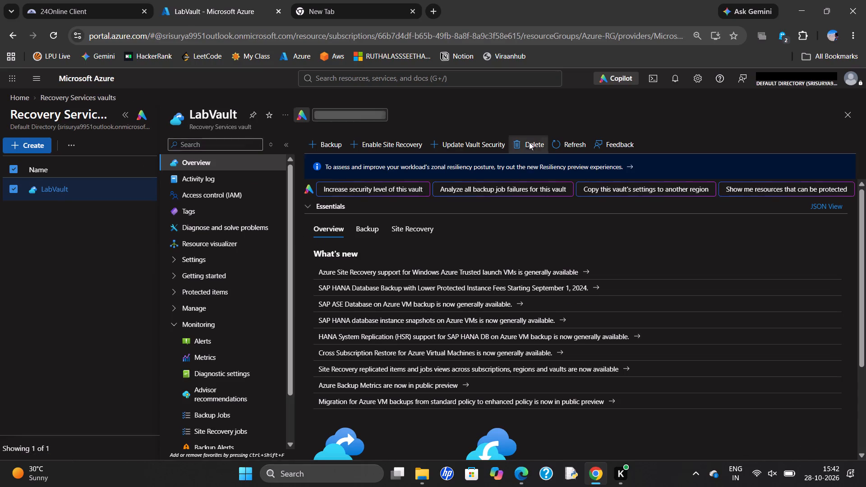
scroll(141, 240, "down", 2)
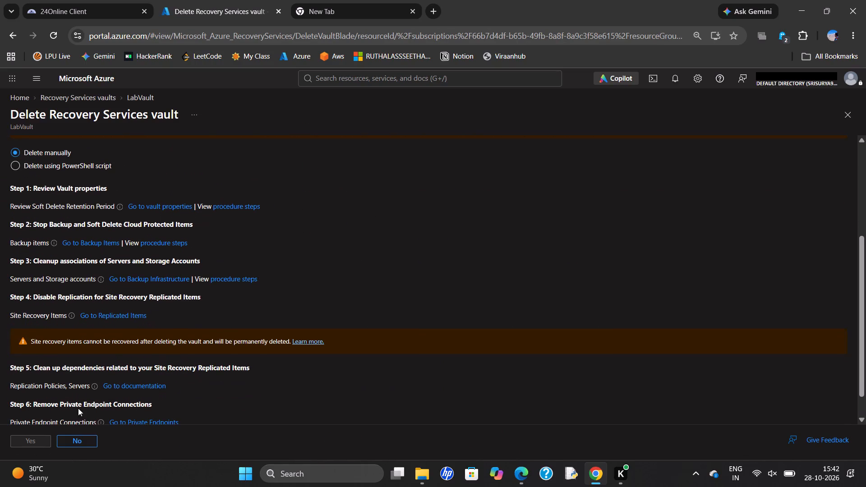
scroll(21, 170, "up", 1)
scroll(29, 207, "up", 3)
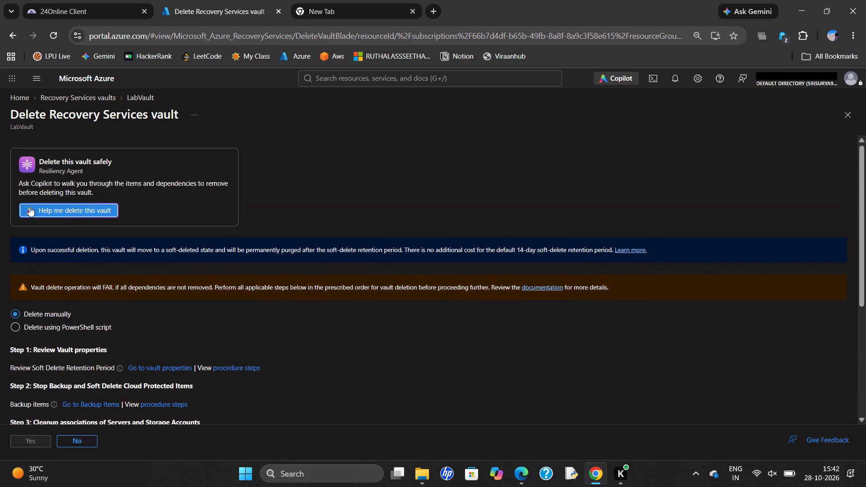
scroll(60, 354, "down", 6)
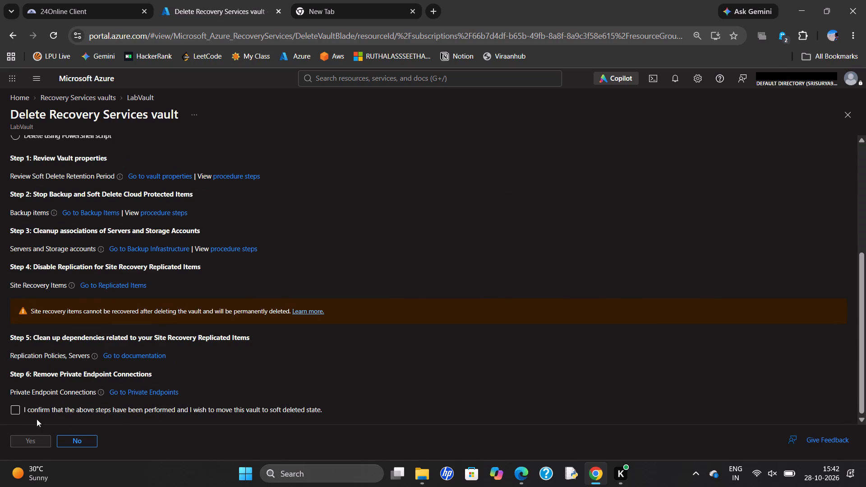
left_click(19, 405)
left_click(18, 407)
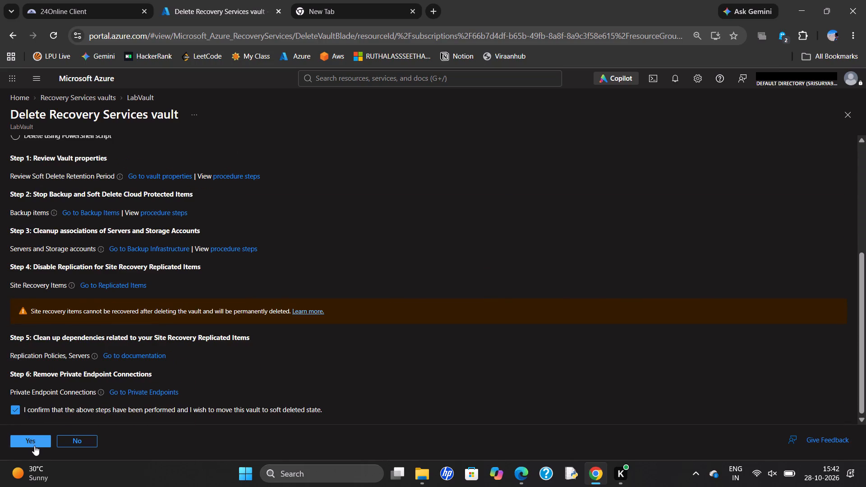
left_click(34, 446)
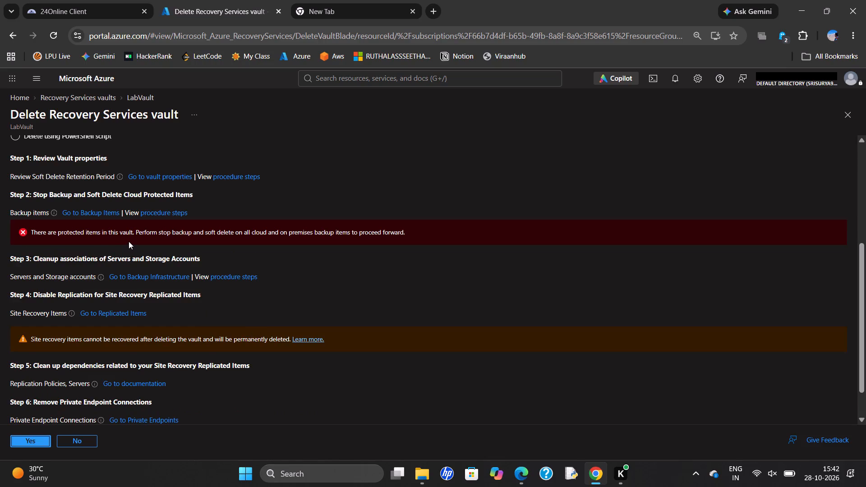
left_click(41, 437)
Examine LabVault's deletion requirements and validation results, comparing the manual and PowerShell script deletion options.
scroll(143, 364, "down", 1)
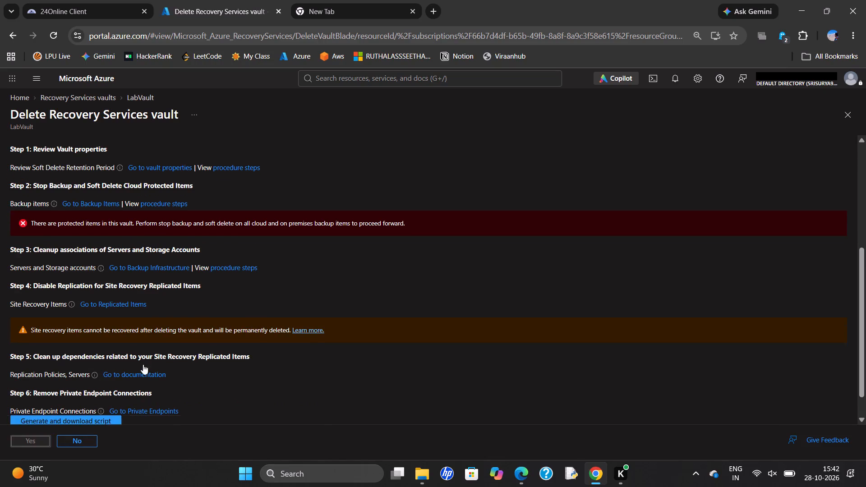
scroll(143, 364, "down", 2)
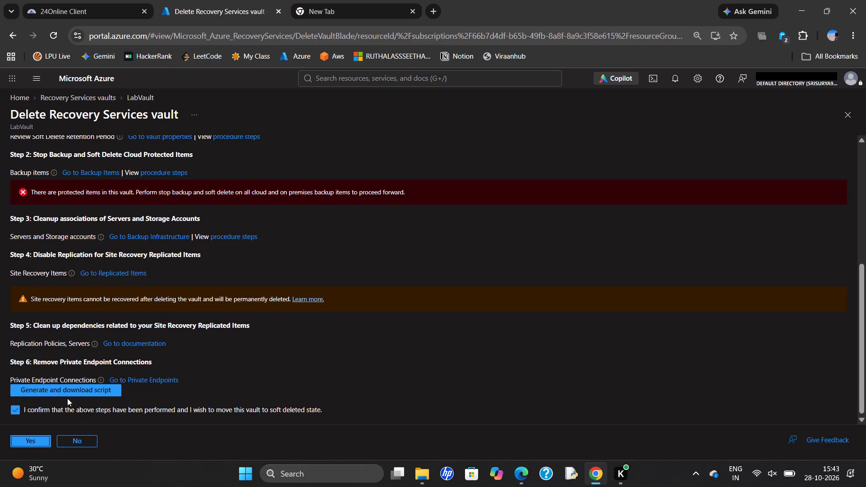
scroll(75, 382, "up", 5)
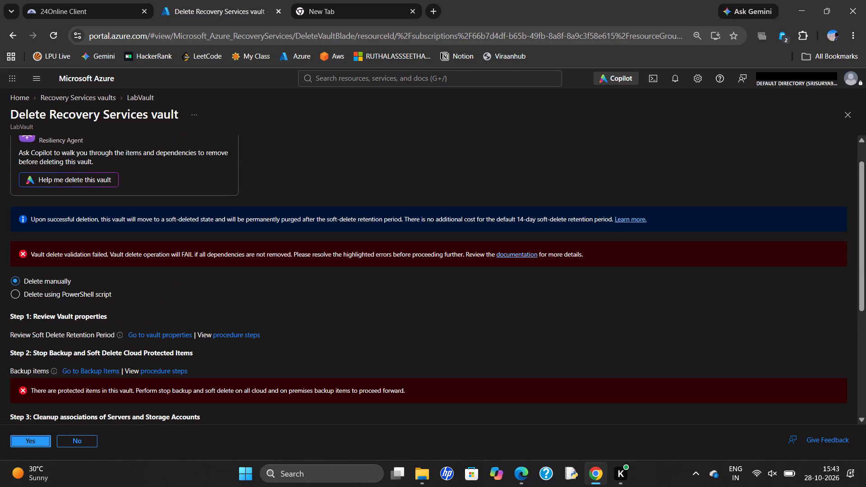
left_click(23, 324)
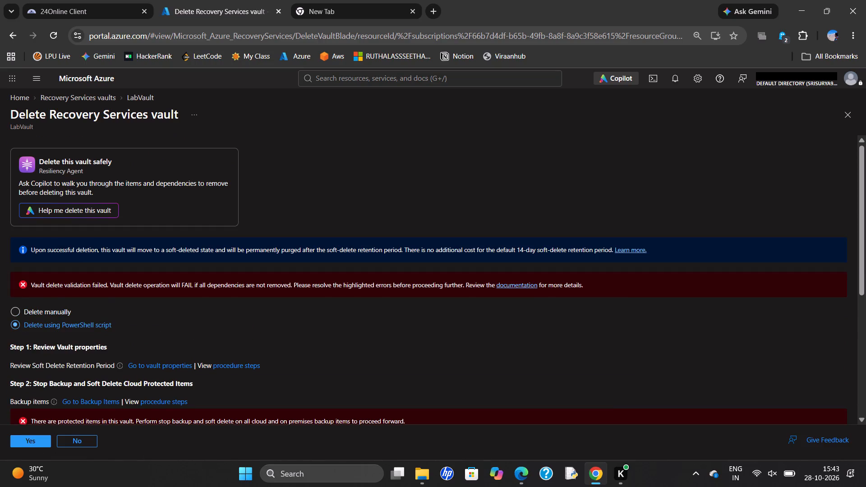
scroll(28, 316, "down", 5)
scroll(28, 316, "up", 5)
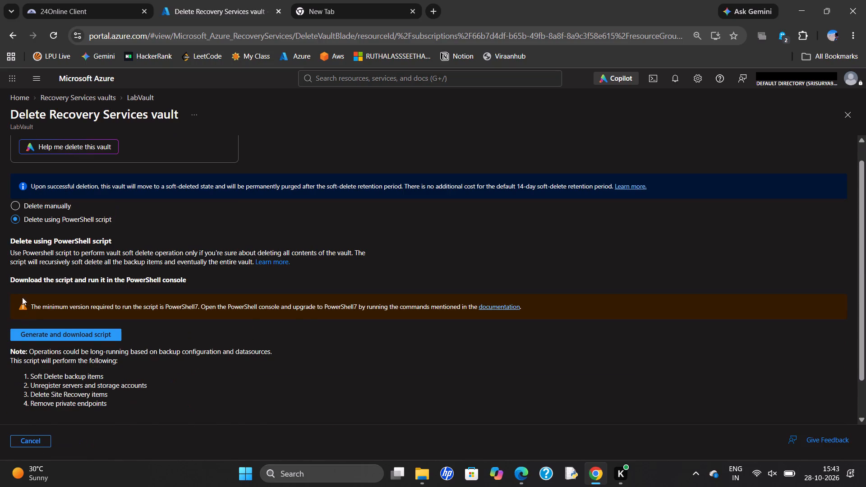
left_click(21, 272)
scroll(69, 344, "down", 2)
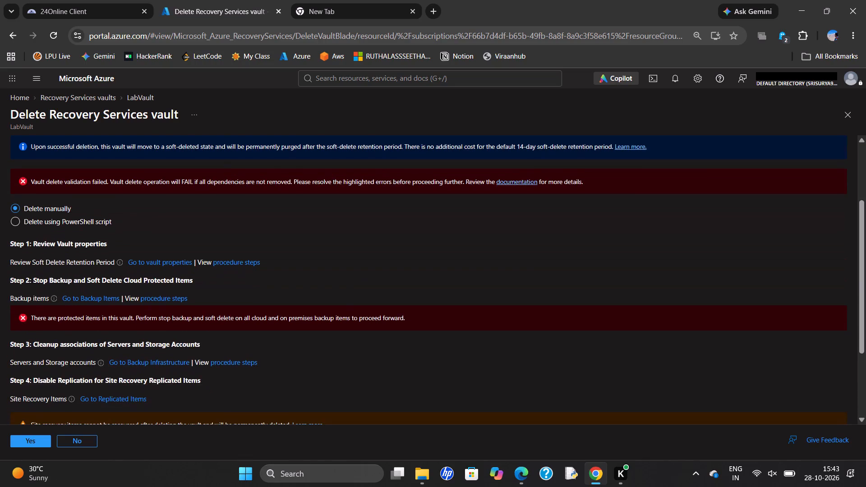
scroll(69, 344, "down", 2)
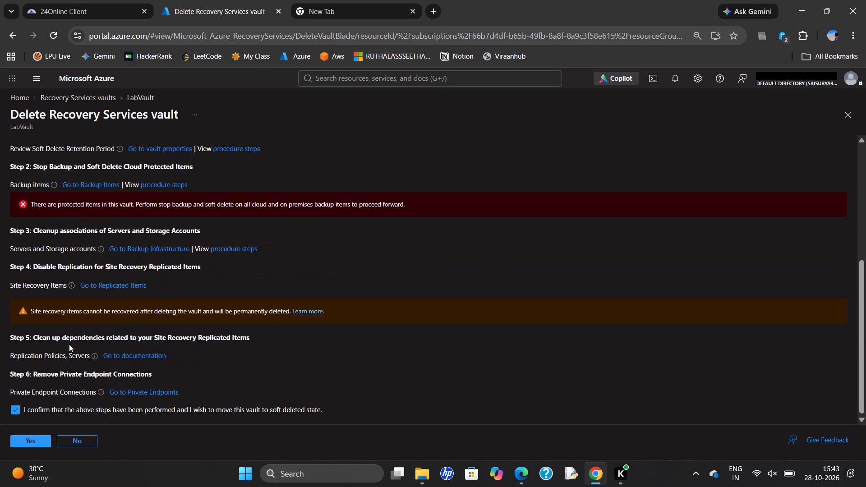
scroll(69, 344, "up", 2)
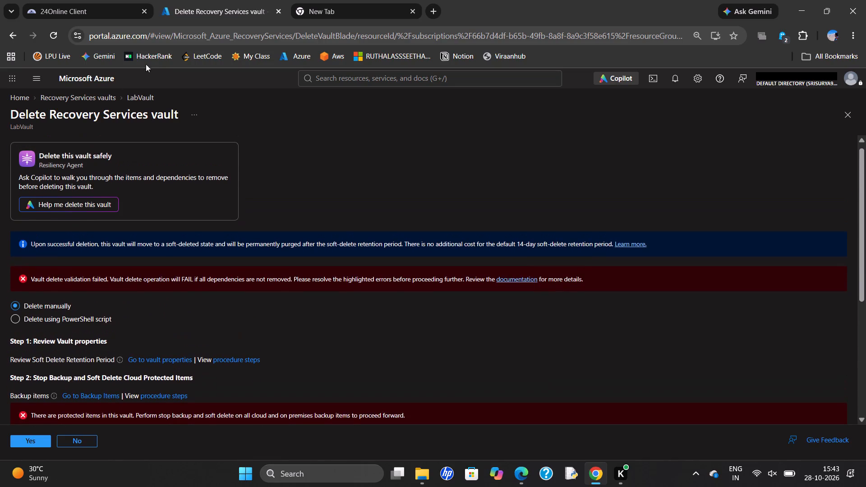
Examine LabVault's backup jobs and the details of the Backup-VM backup operation.
left_click(140, 92)
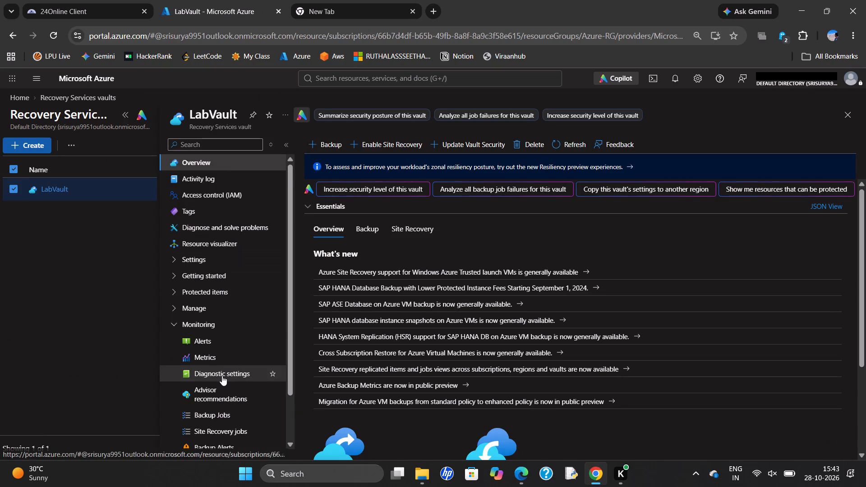
scroll(222, 376, "down", 1)
left_click(221, 389)
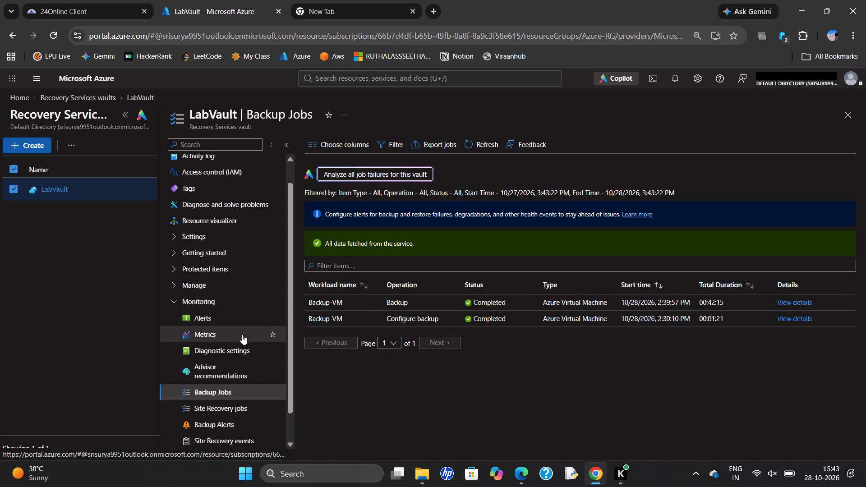
left_click(346, 303)
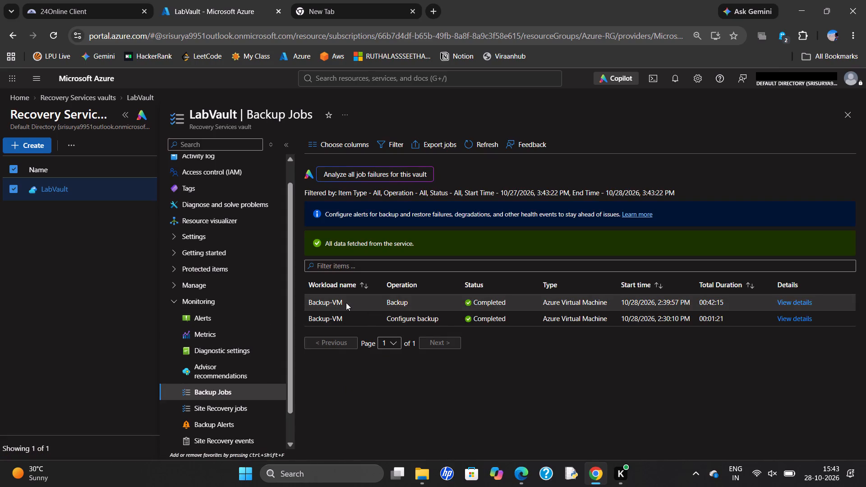
double_click(346, 303)
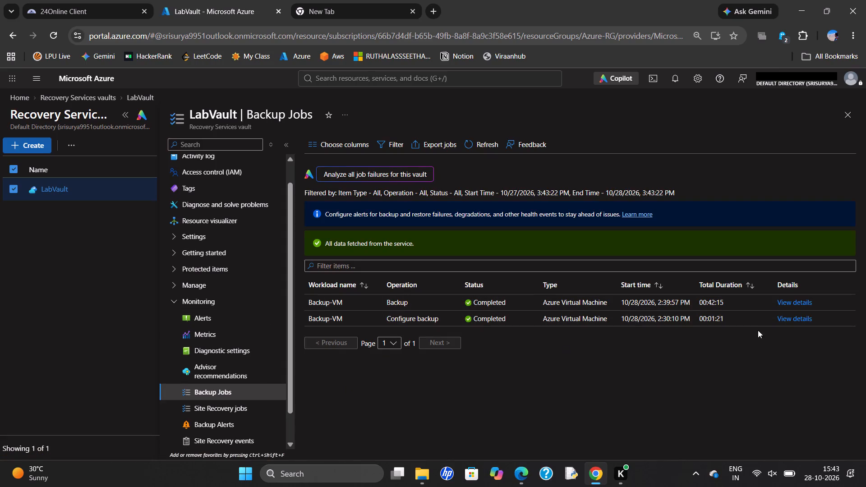
left_click(798, 299)
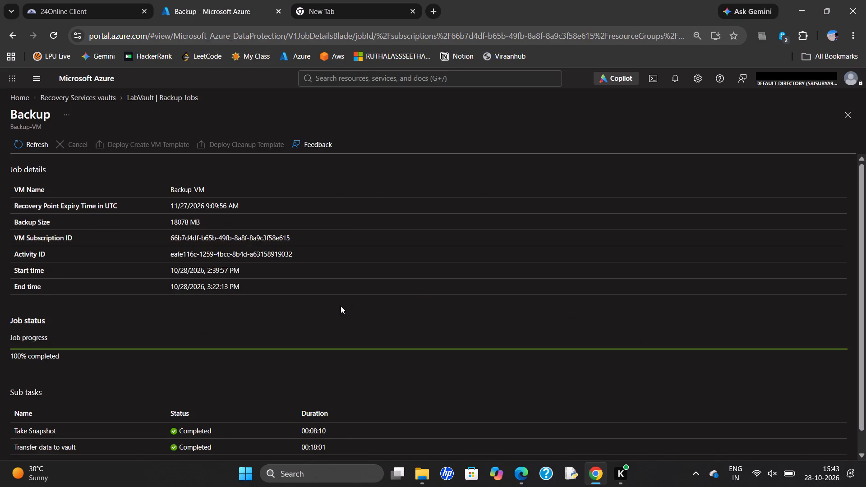
scroll(341, 306, "down", 5)
scroll(341, 306, "up", 4)
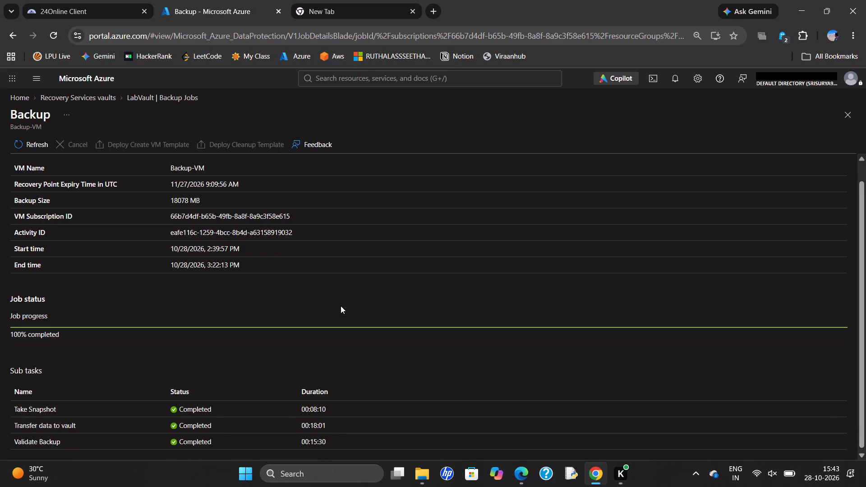
left_click(19, 32)
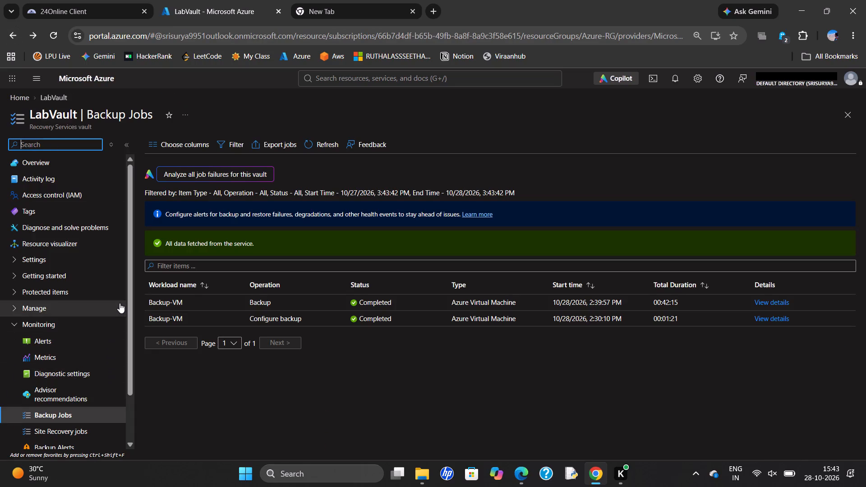
Return to the LabVault overview, reopen its vault deletion page and confirm that the listed manual deletion steps have been performed.
scroll(73, 355, "up", 5)
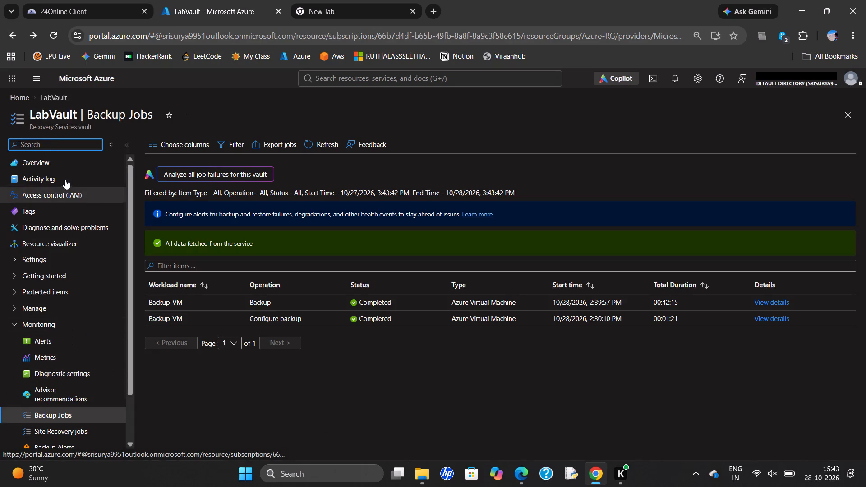
left_click(61, 94)
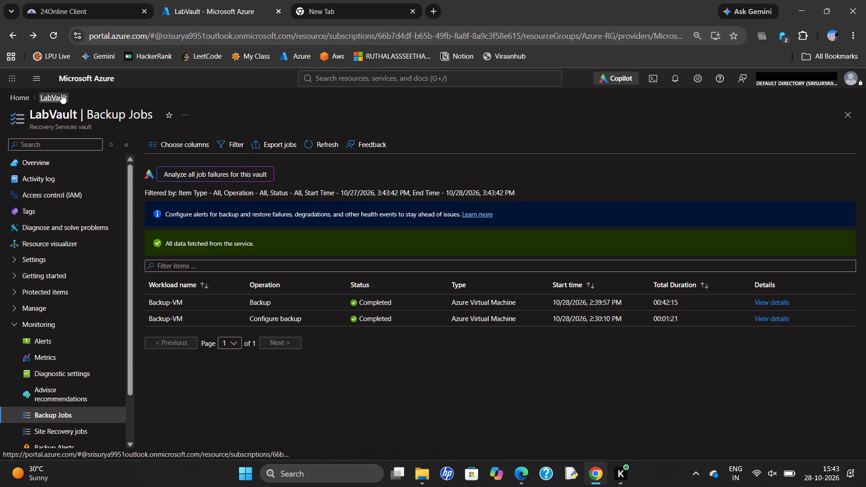
left_click(46, 170)
left_click(50, 161)
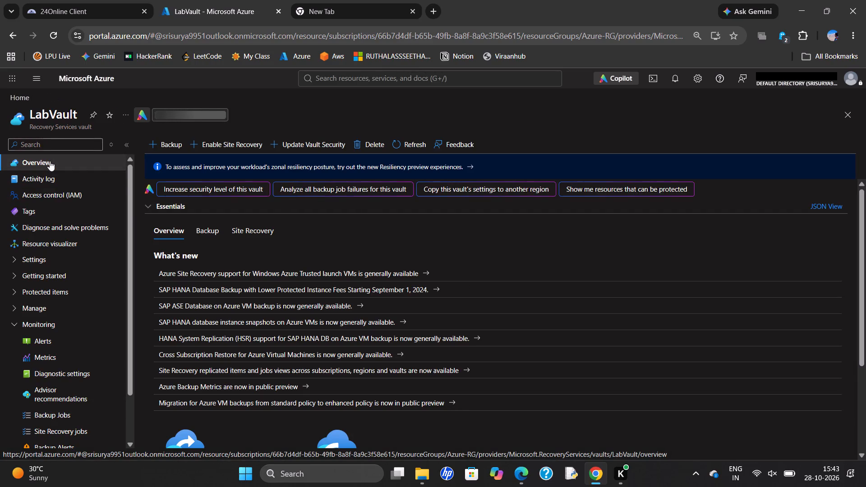
left_click(380, 151)
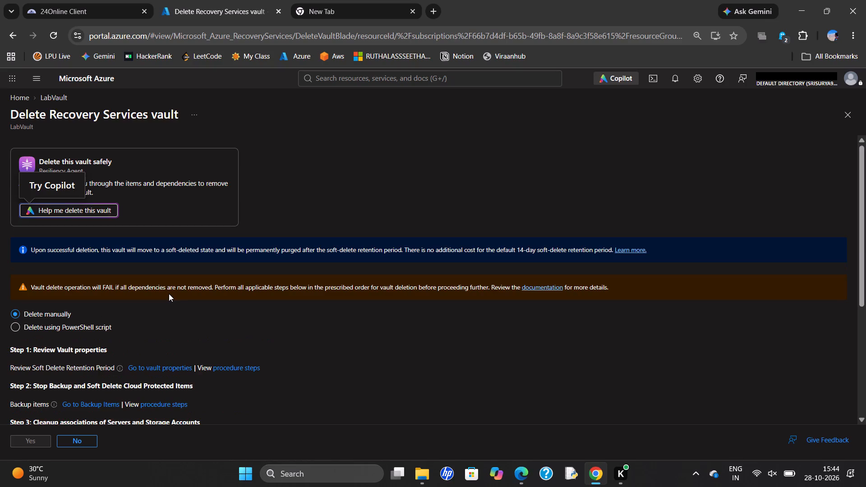
scroll(169, 294, "down", 4)
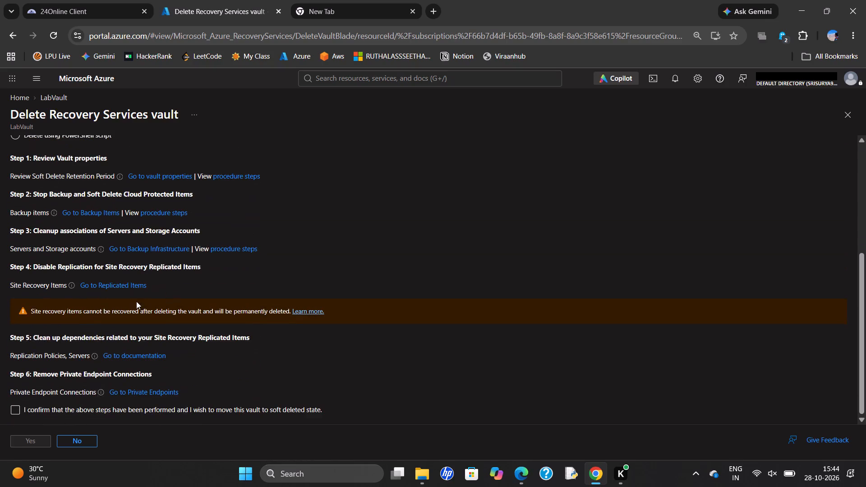
left_click(11, 410)
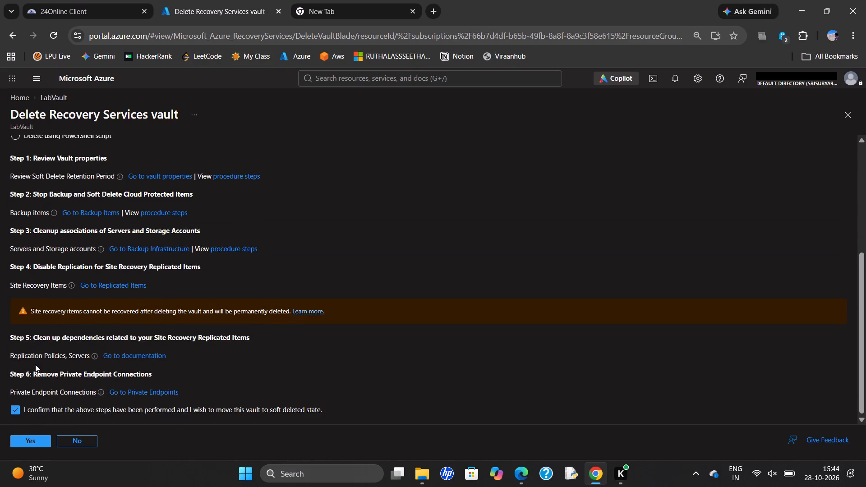
Read the linked Microsoft Learn documentation on the conditions for deleting a Recovery Services vault, and close it when finished.
scroll(45, 307, "up", 3)
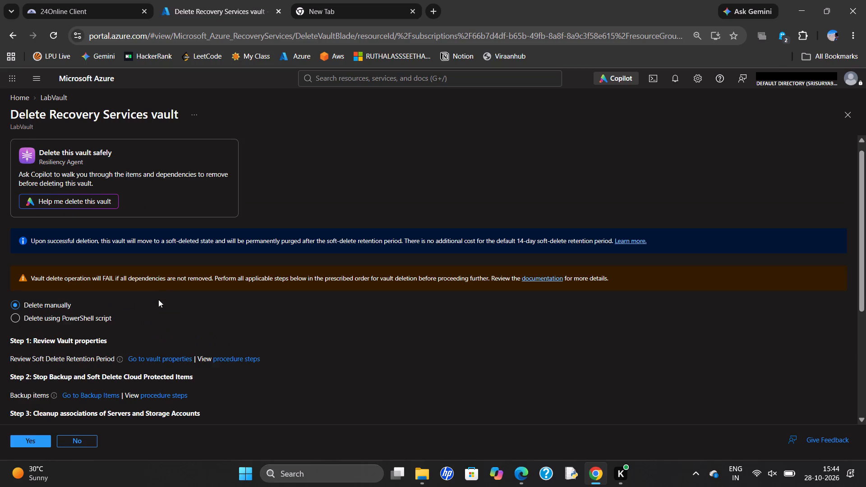
left_click(160, 286)
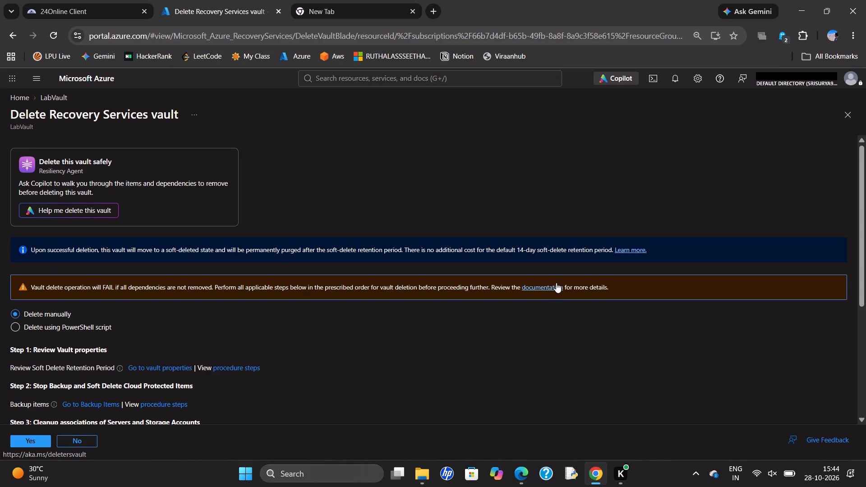
left_click(556, 283)
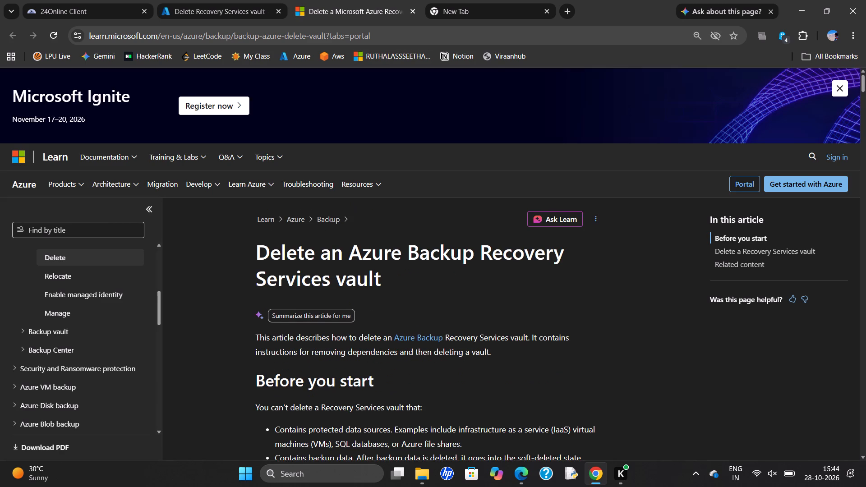
scroll(378, 271, "down", 4)
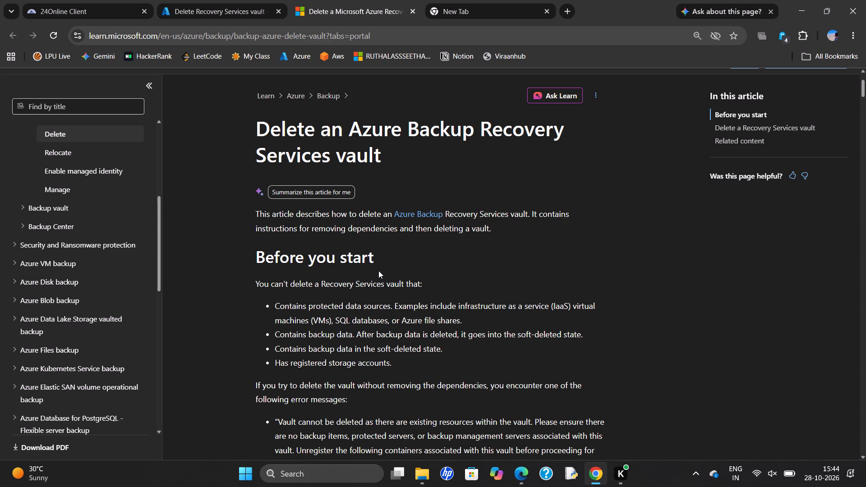
scroll(378, 271, "down", 1)
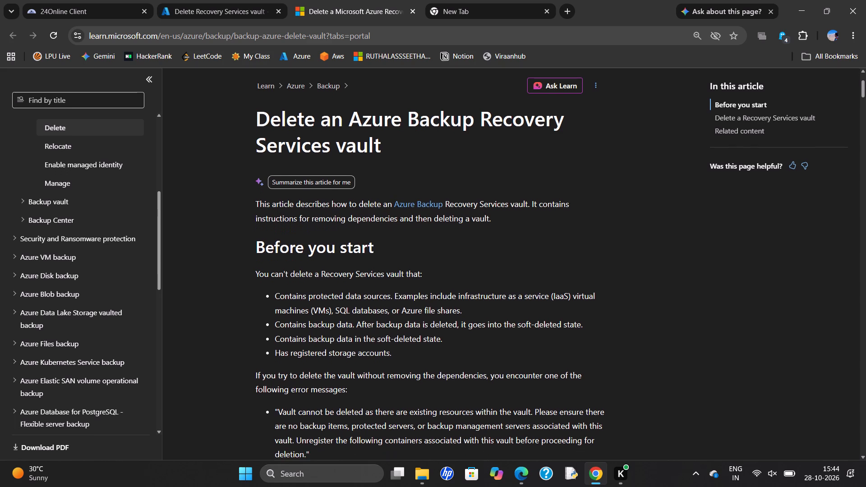
scroll(378, 271, "down", 2)
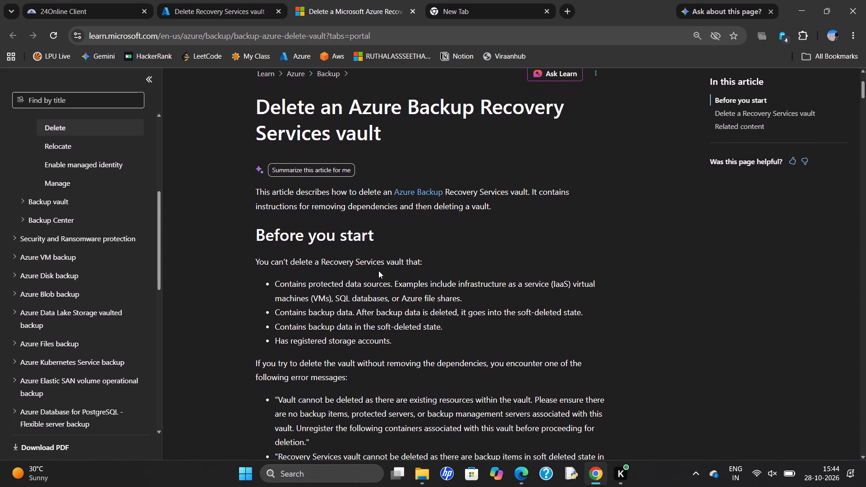
scroll(378, 271, "down", 1)
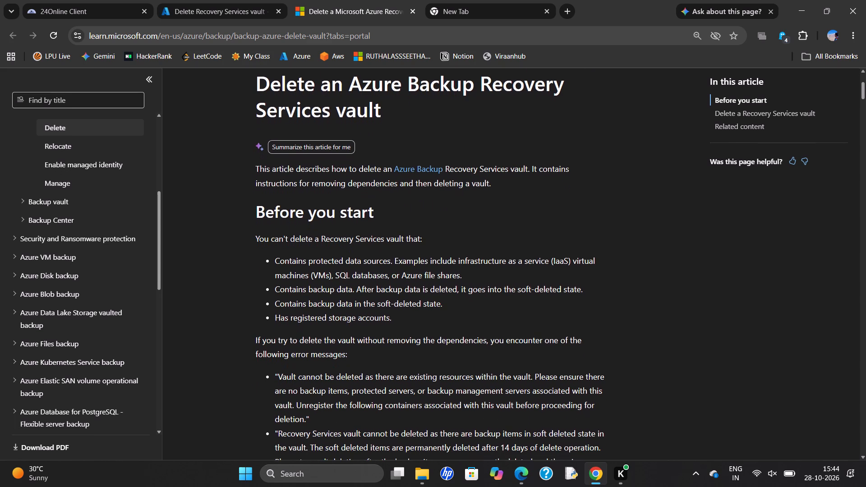
scroll(378, 271, "down", 1)
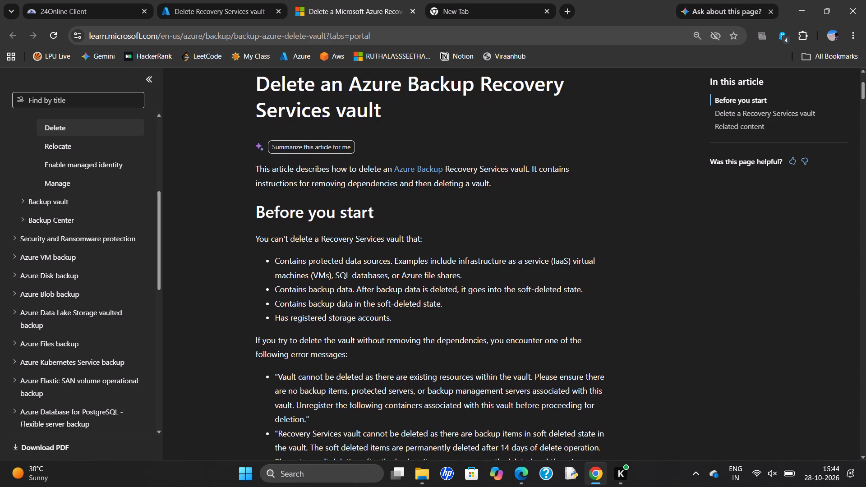
scroll(378, 271, "down", 3)
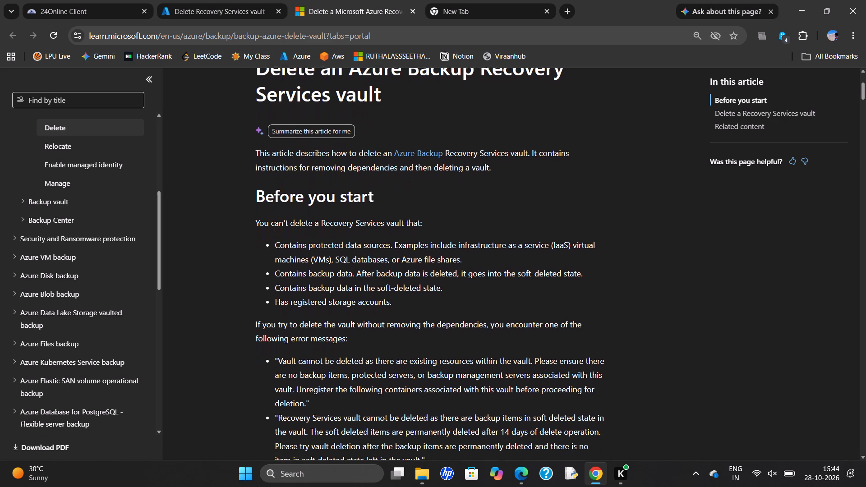
scroll(378, 271, "down", 2)
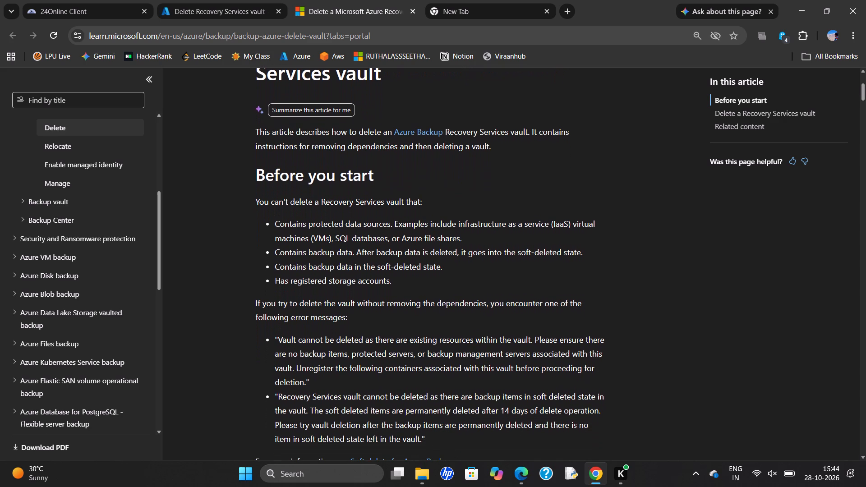
scroll(378, 271, "down", 2)
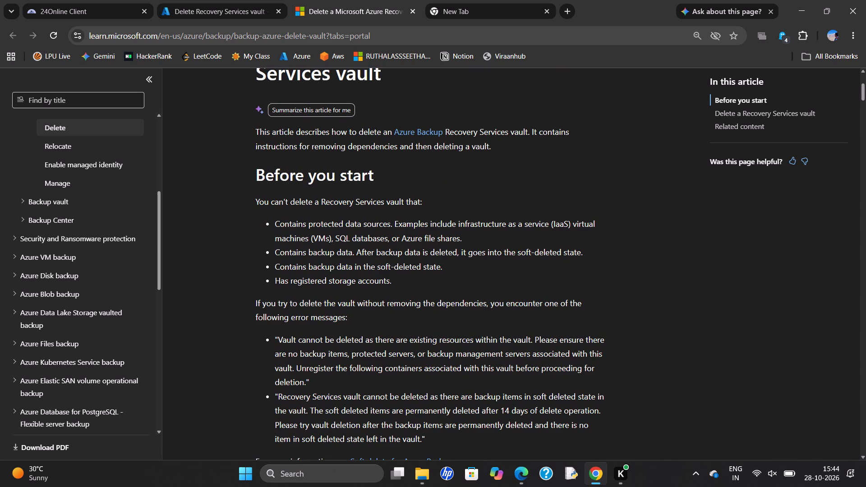
scroll(378, 271, "down", 1)
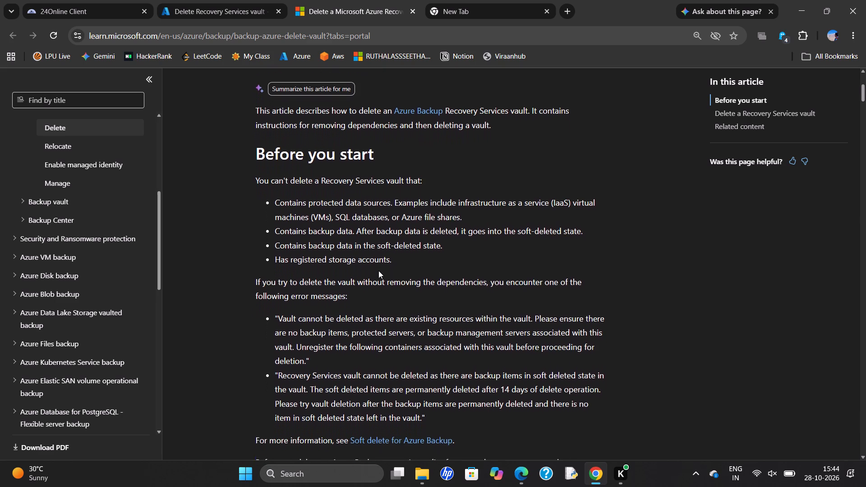
scroll(378, 271, "down", 2)
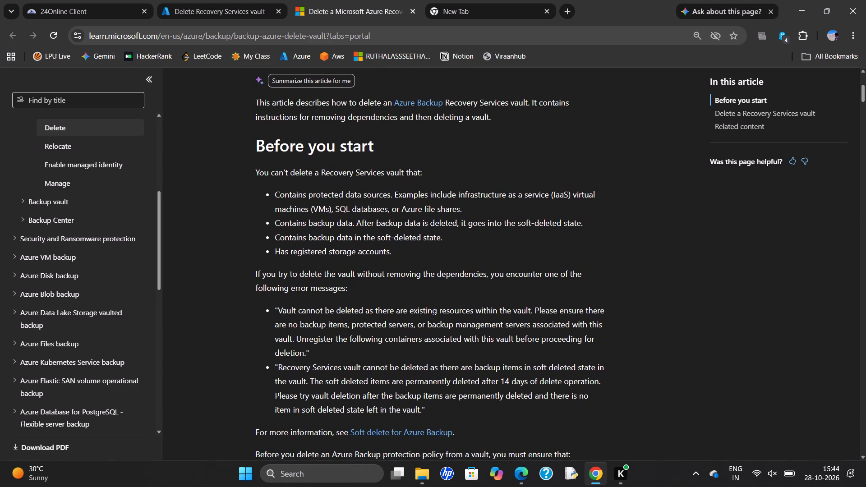
scroll(378, 271, "down", 2)
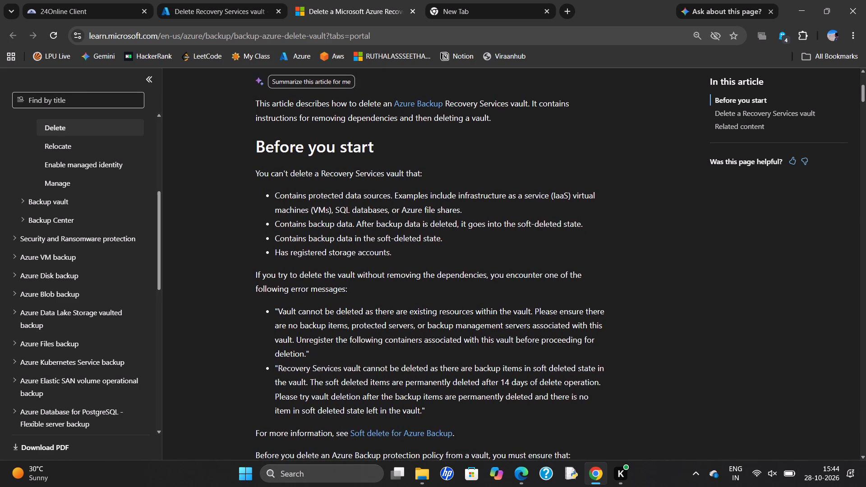
scroll(378, 271, "down", 5)
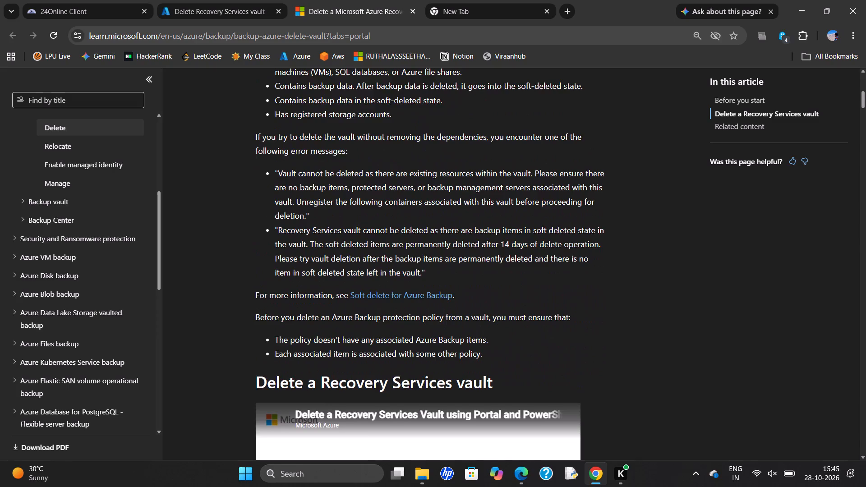
scroll(379, 267, "down", 1)
left_click(413, 11)
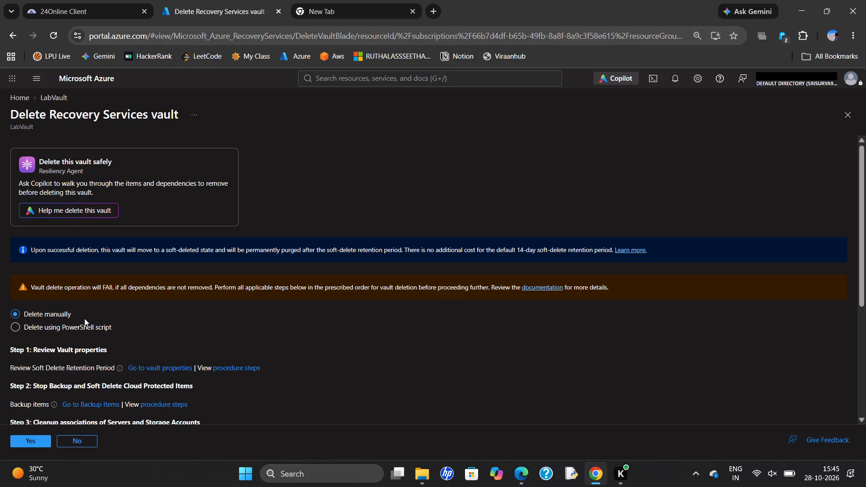
Open the details of the Backup-VM item from the vault's Azure Virtual Machine backup items.
scroll(72, 341, "down", 3)
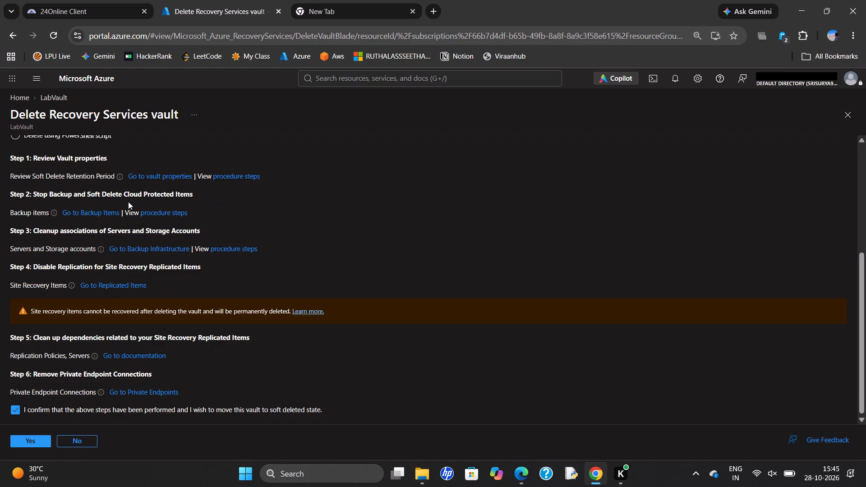
left_click(107, 213)
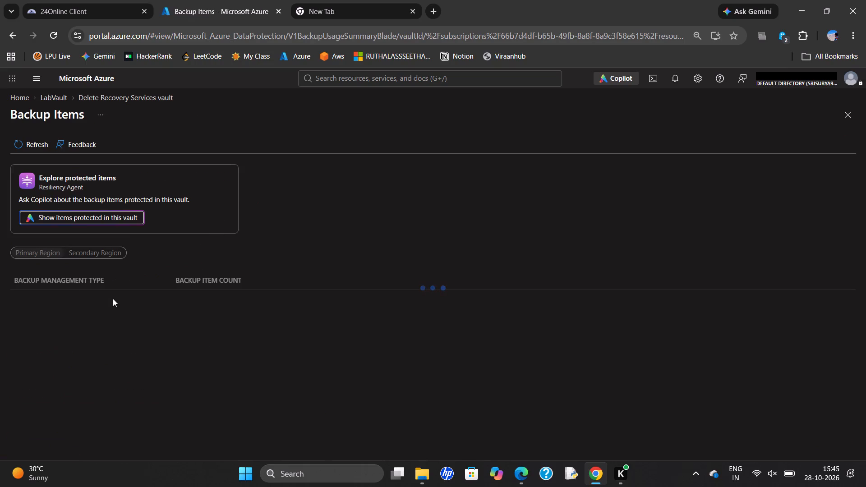
left_click(71, 296)
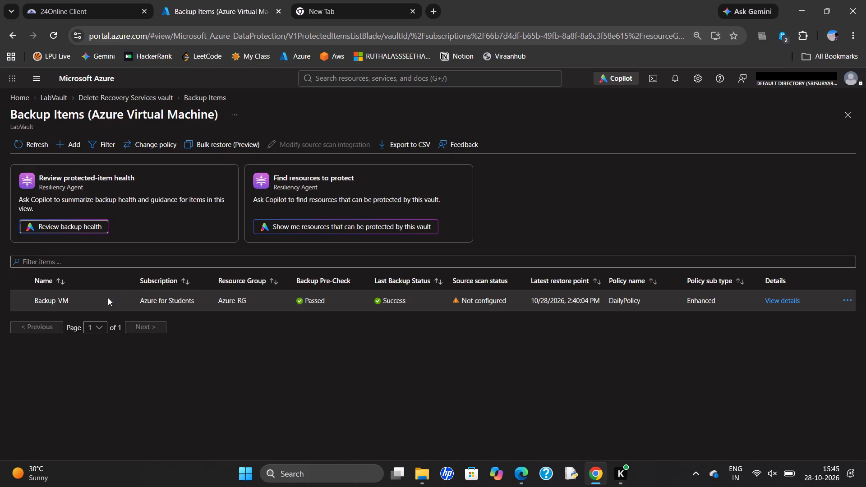
left_click(468, 305)
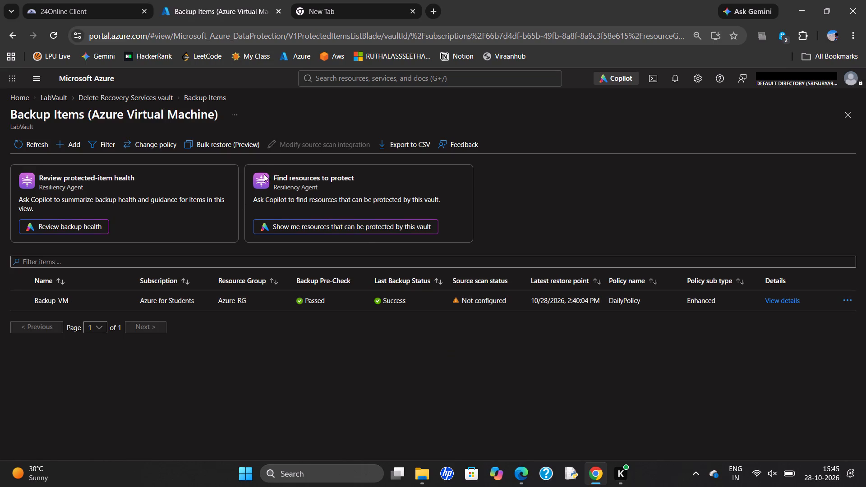
left_click(779, 304)
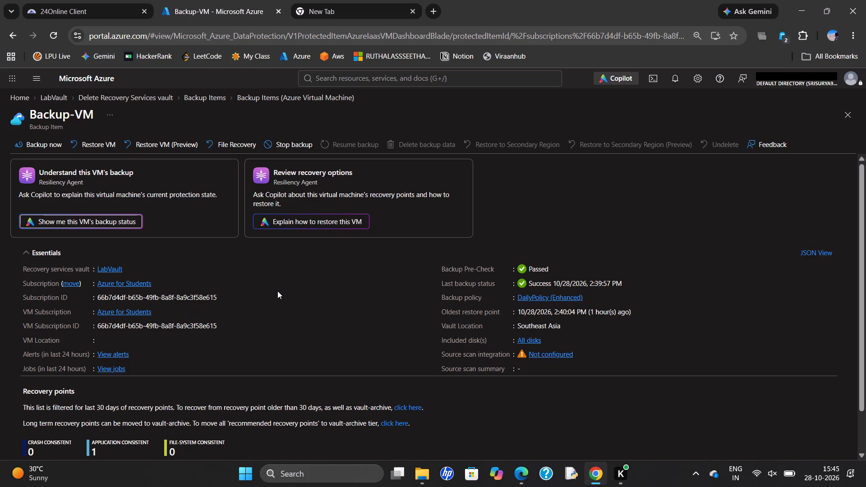
scroll(277, 291, "down", 2)
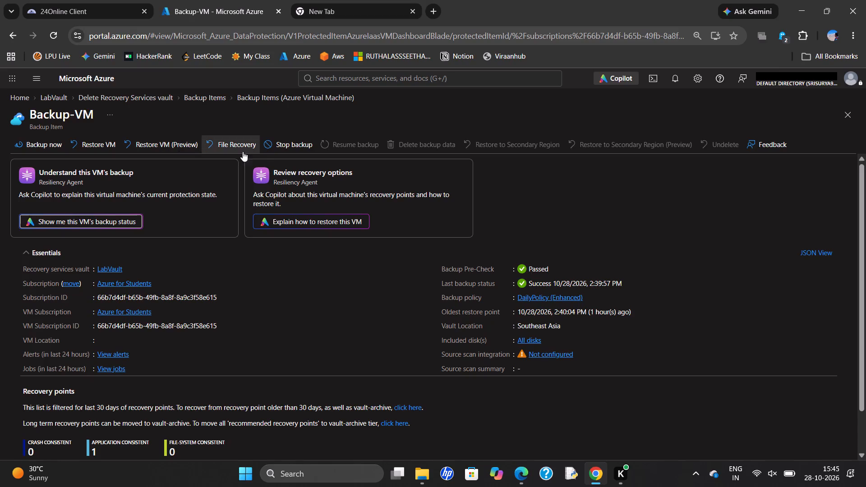
Stop the backup of Backup-VM at the Retain backup data level, giving Others as the reason.
left_click(281, 152)
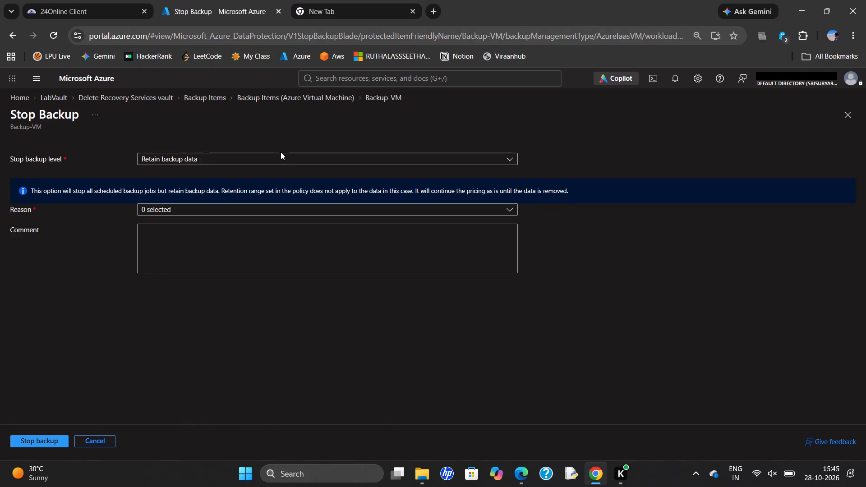
left_click(46, 439)
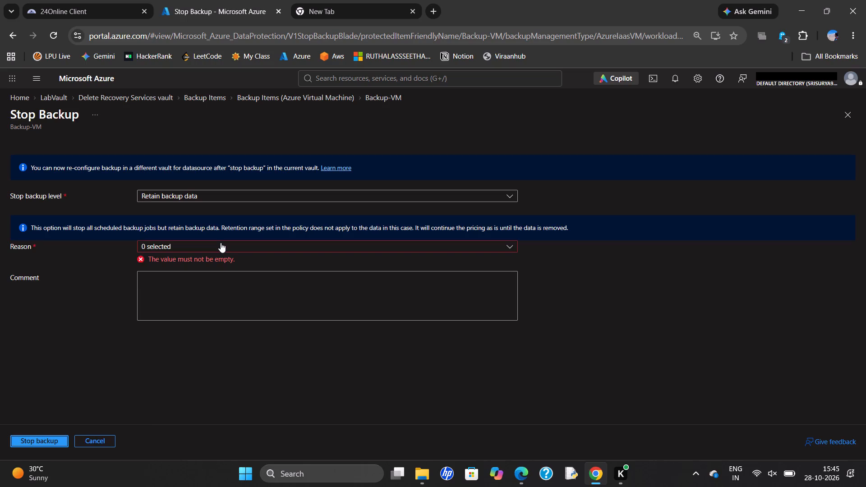
left_click(221, 243)
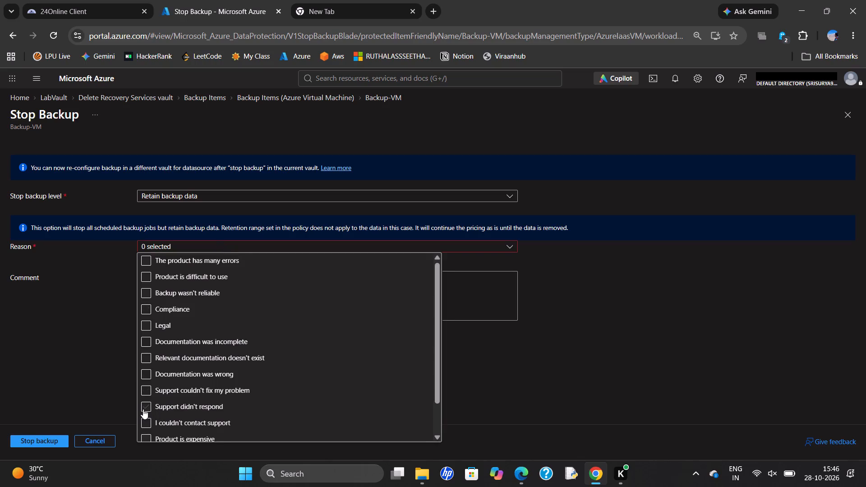
scroll(143, 422, "down", 1)
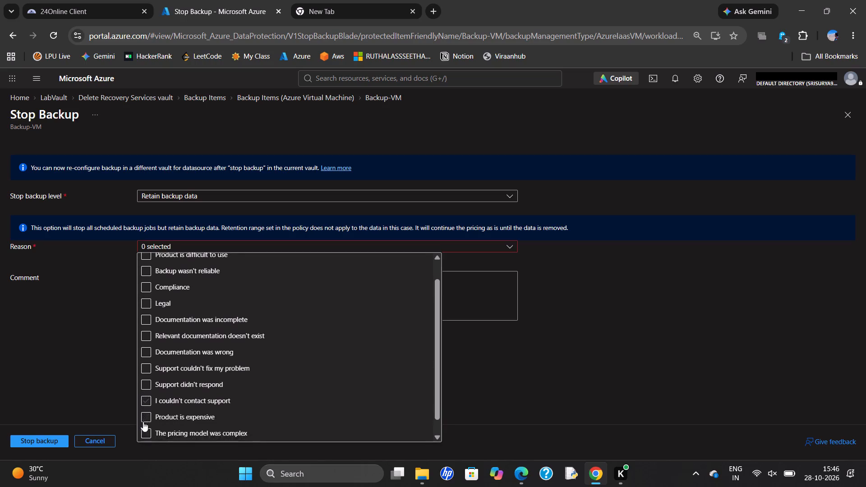
scroll(143, 422, "down", 1)
left_click(147, 432)
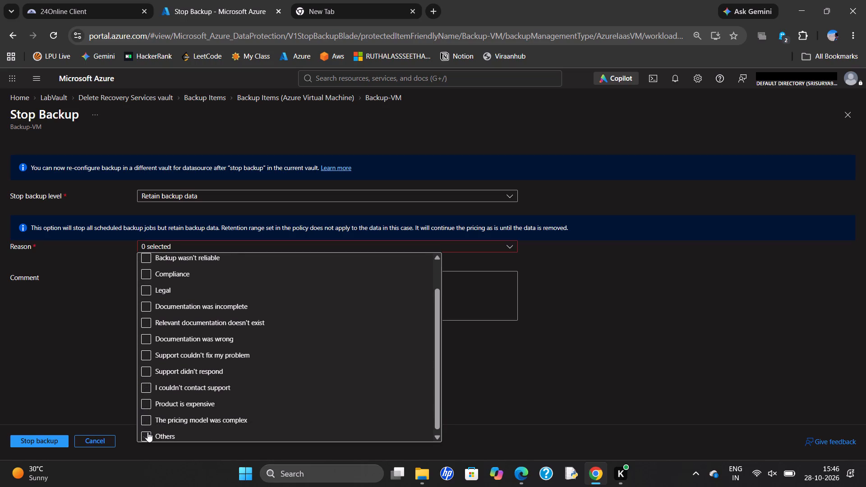
left_click(71, 381)
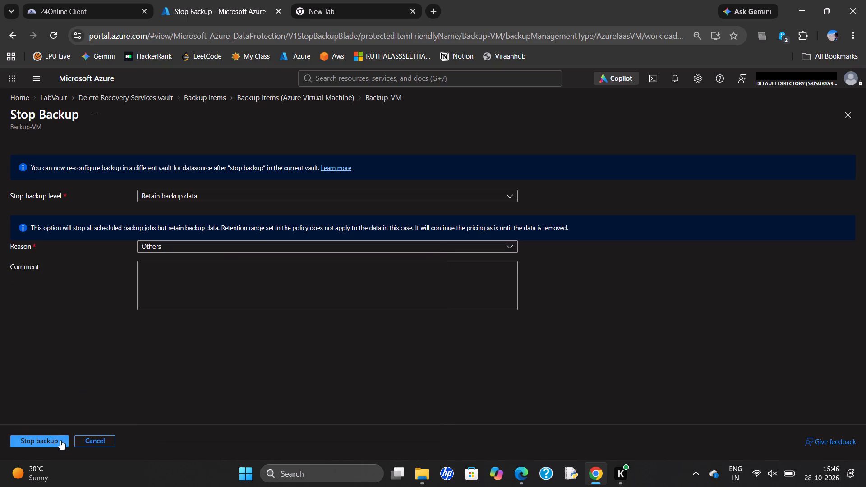
left_click(58, 441)
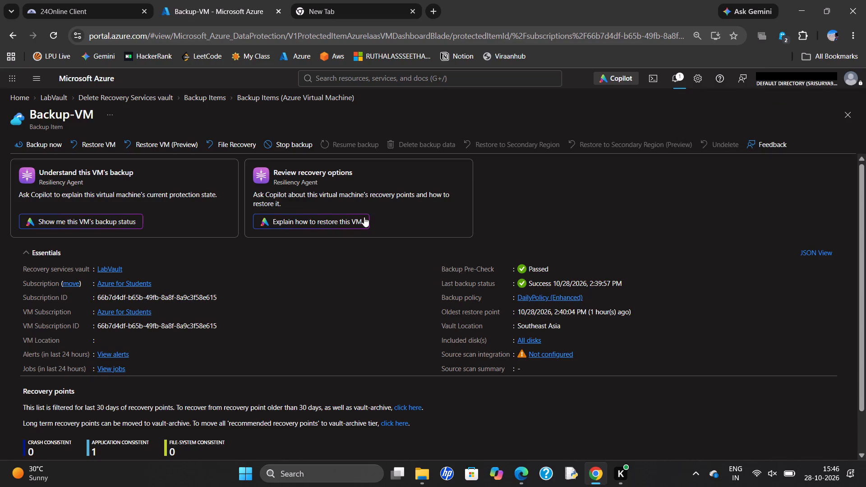
Search the portal for "vm" and open the Virtual machines service in a new browser tab.
left_click(394, 81)
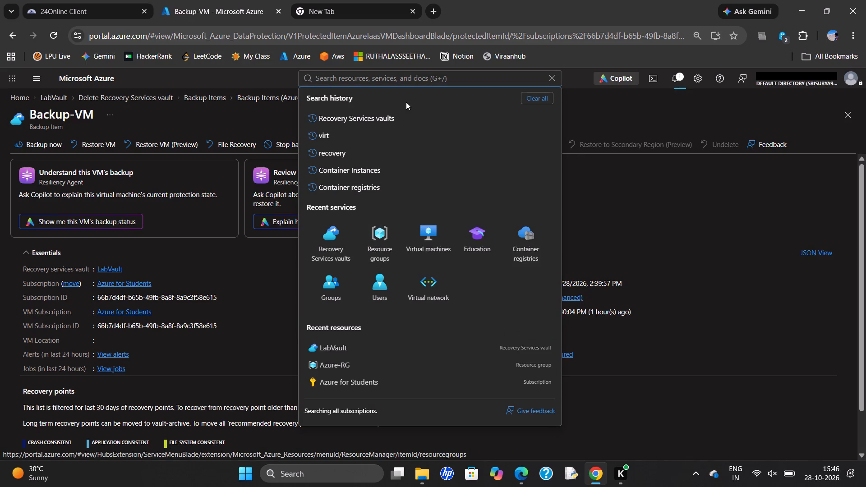
type("vm")
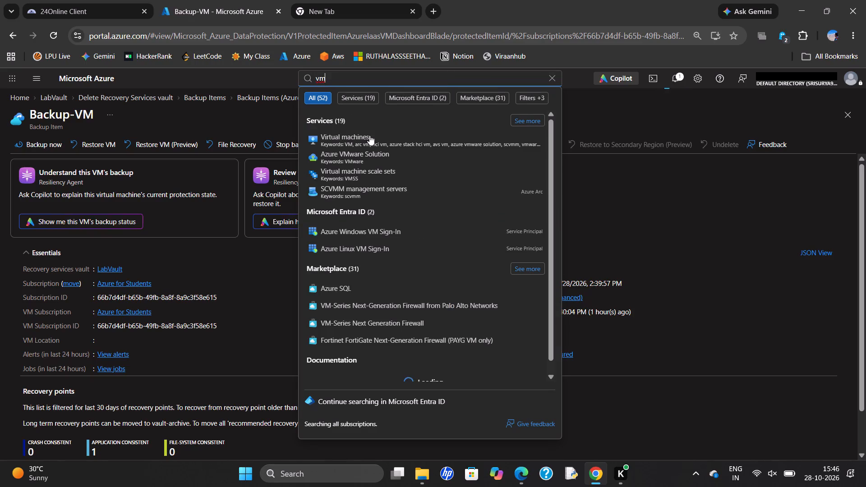
right_click(369, 139)
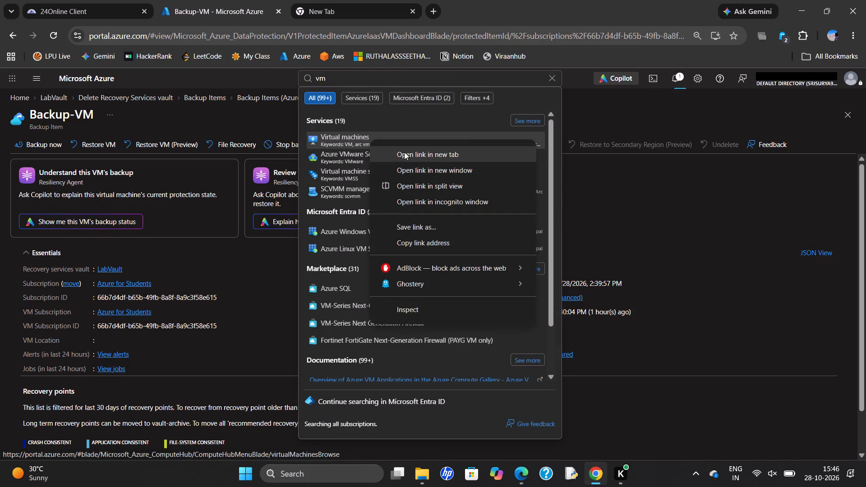
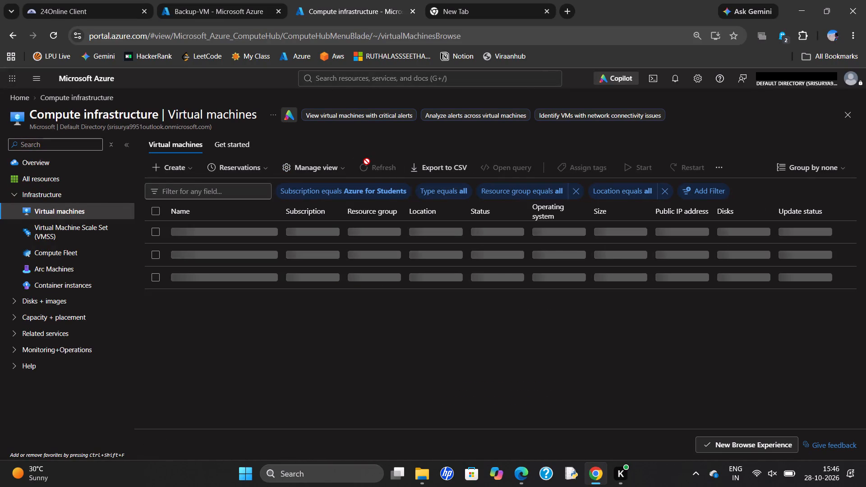
Return to the Backup-VM backup item page, dismiss the leftover portal search, and review the item's backup details.
left_click(246, 0)
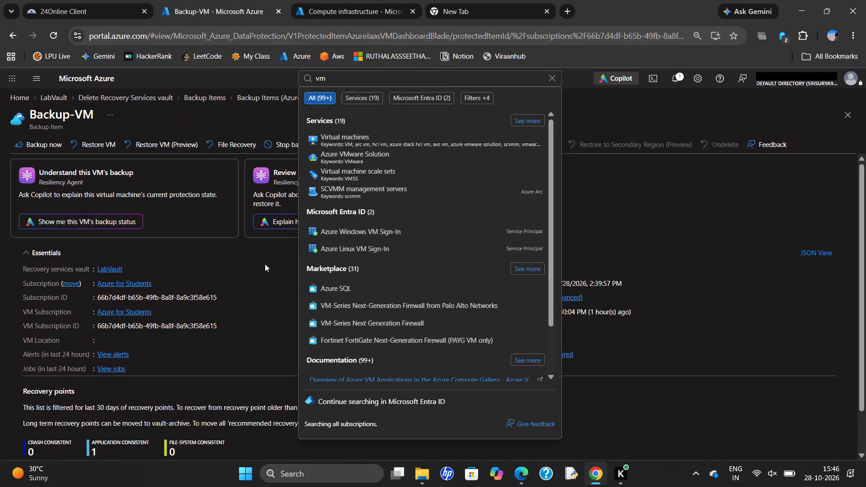
left_click(555, 77)
left_click(591, 106)
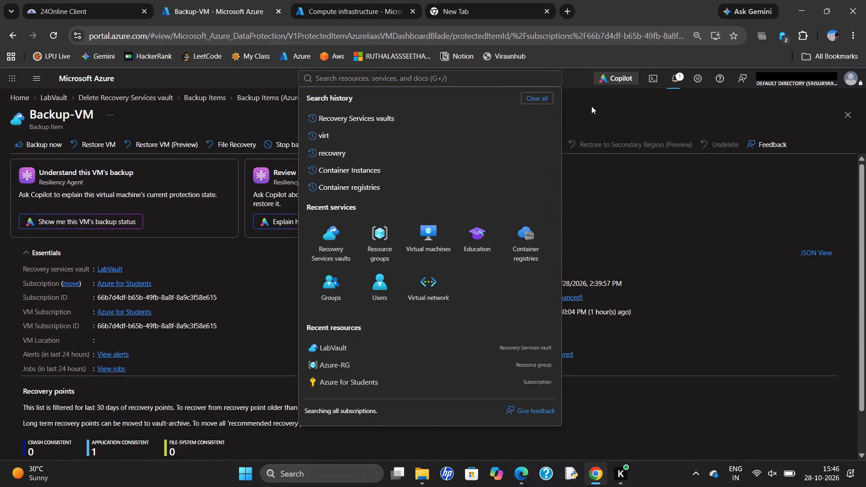
scroll(384, 221, "down", 1)
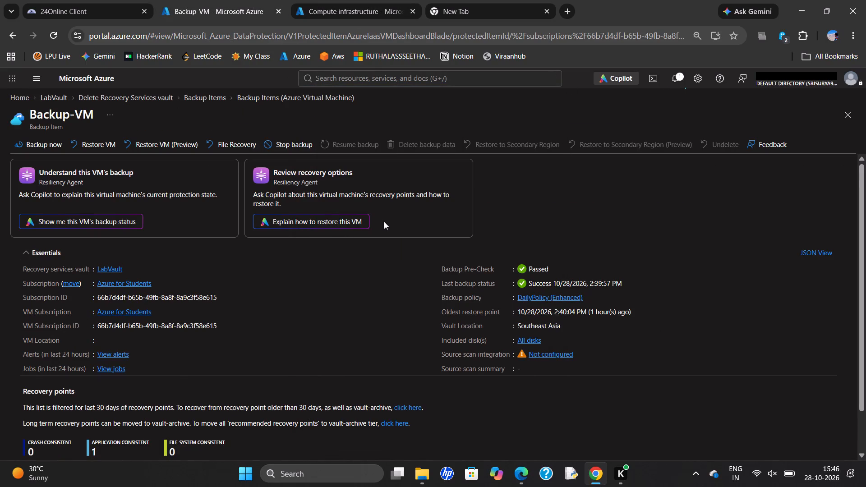
scroll(384, 221, "down", 1)
scroll(384, 221, "up", 3)
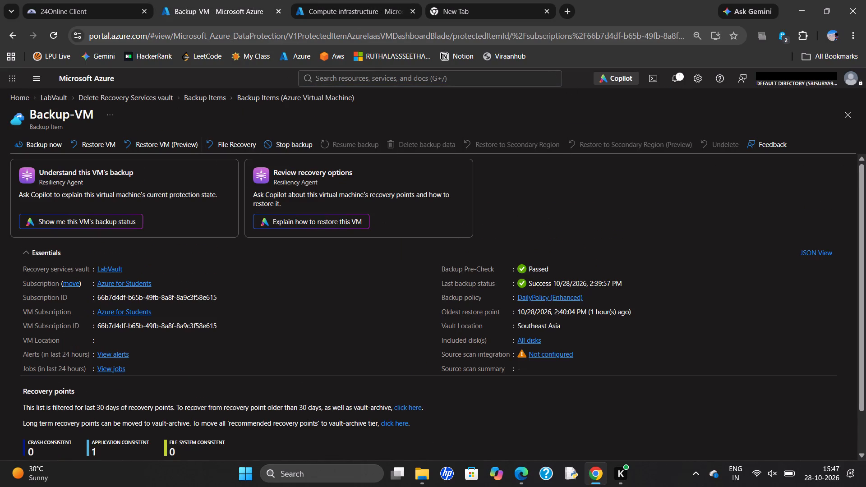
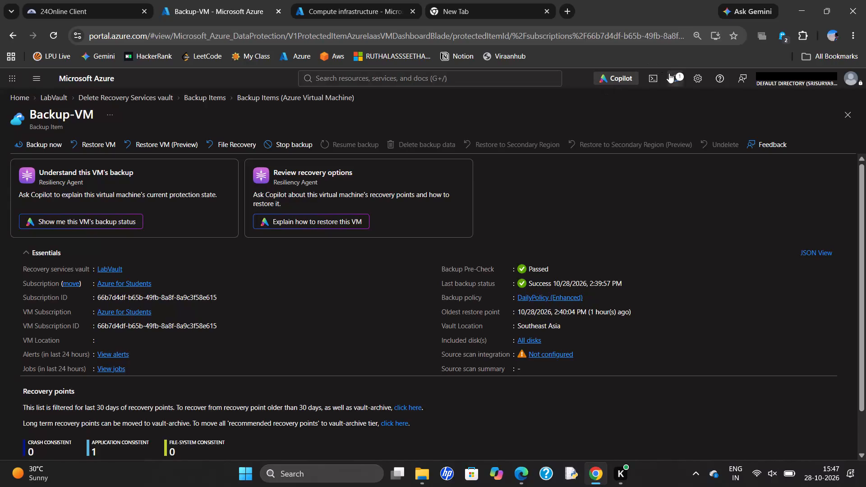
Check the portal notifications and reopen the Backup-VM details from the vault's Azure Virtual Machine backup items.
left_click(684, 83)
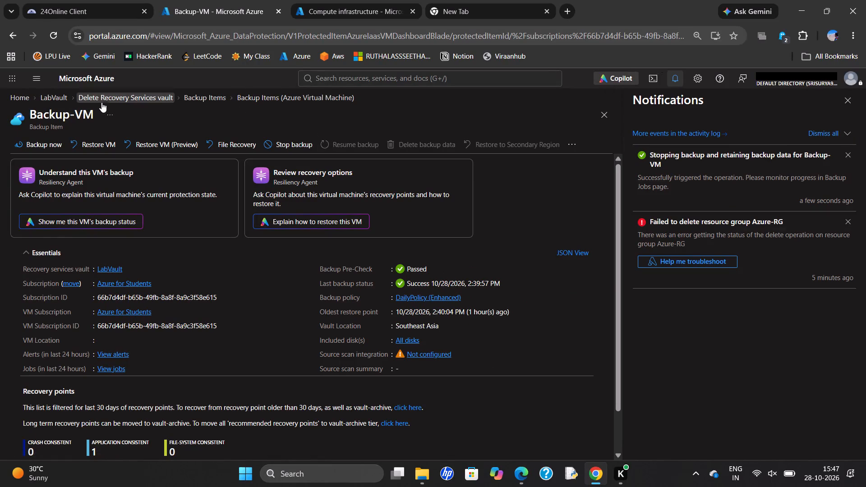
left_click(212, 94)
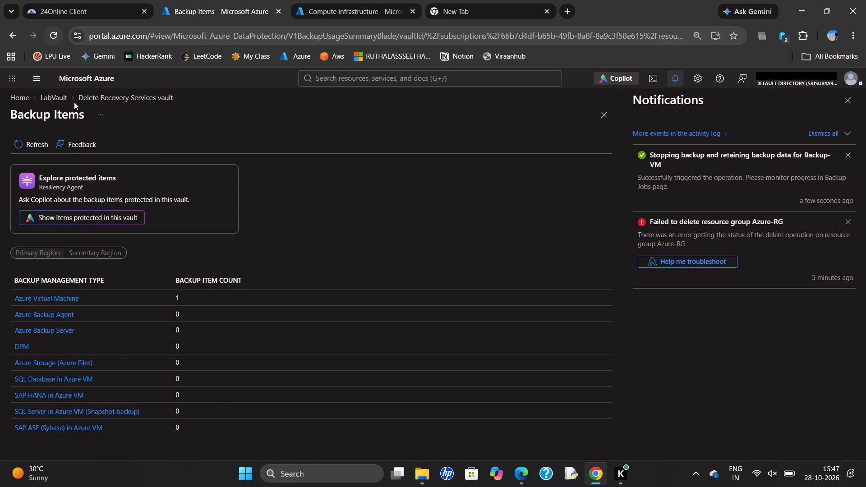
left_click(68, 298)
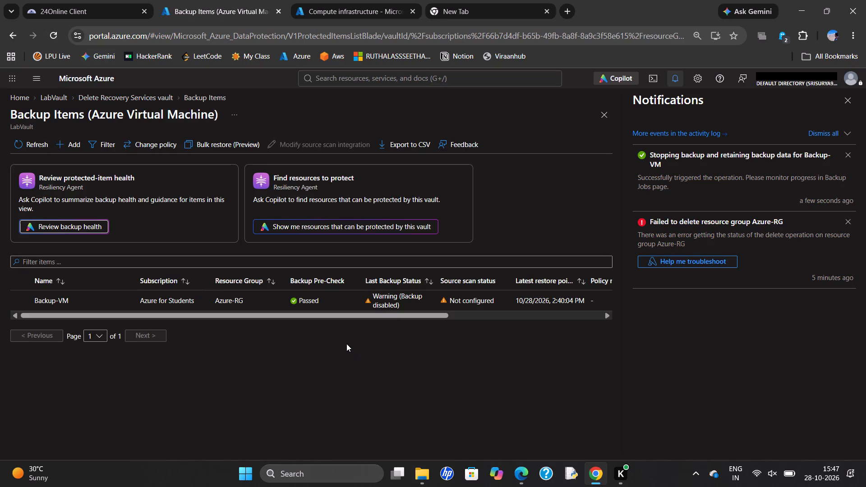
scroll(211, 334, "up", 1)
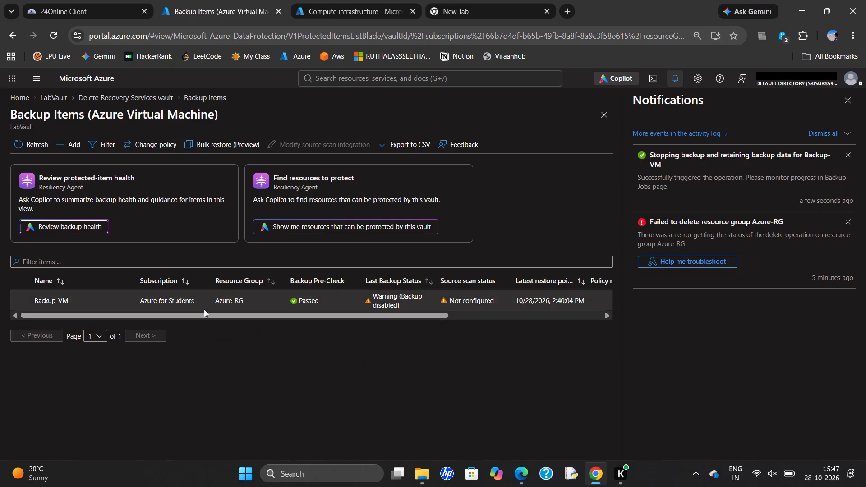
left_click(204, 301)
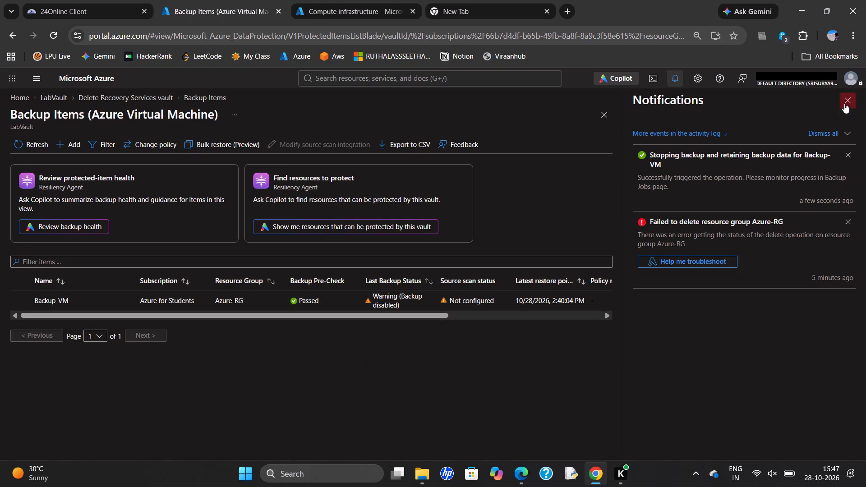
left_click(844, 103)
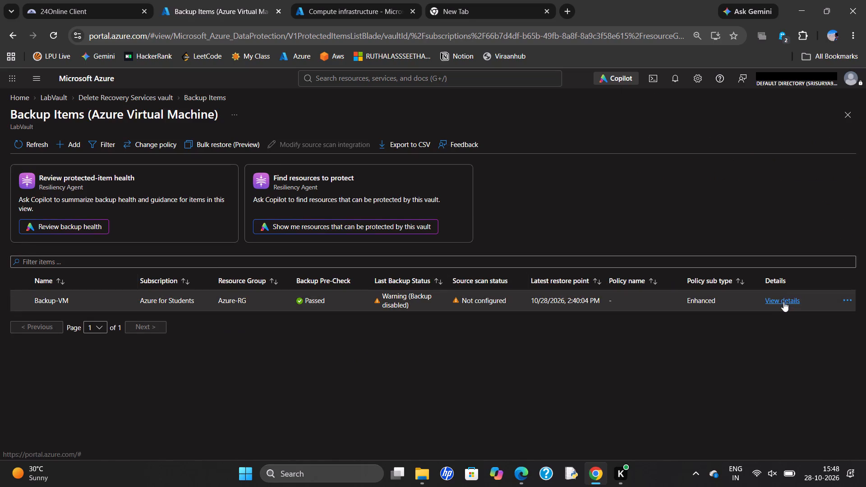
left_click(783, 302)
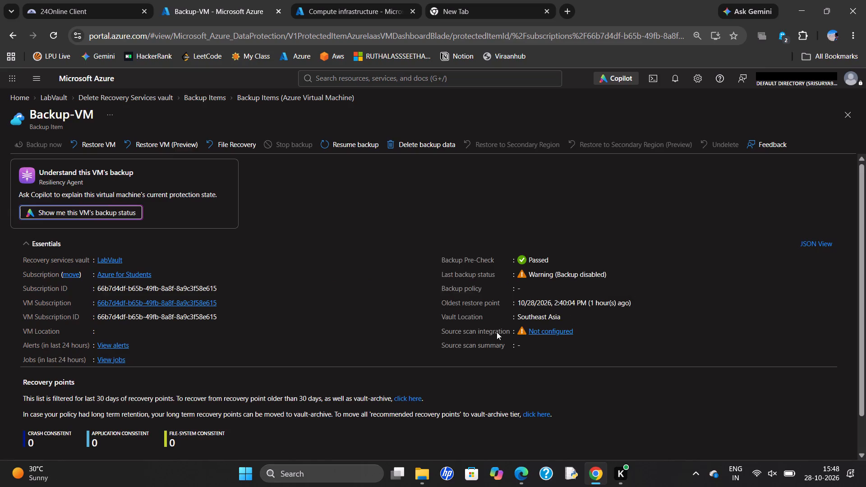
Delete Backup-VM's backup data, confirming with the item name Backup-VM and giving Others as the reason.
left_click(442, 151)
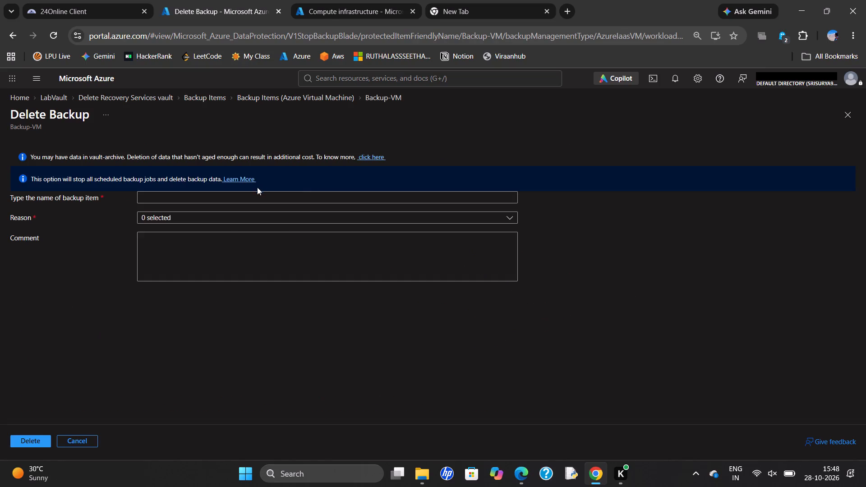
left_click(221, 215)
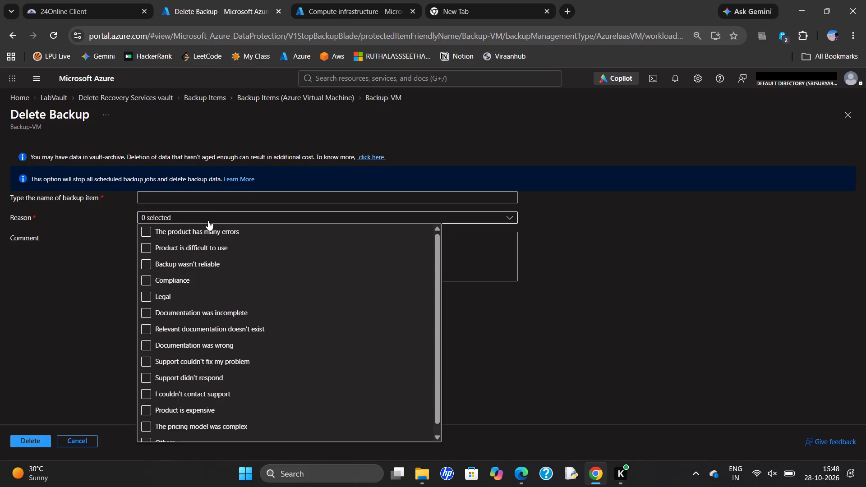
left_click(187, 192)
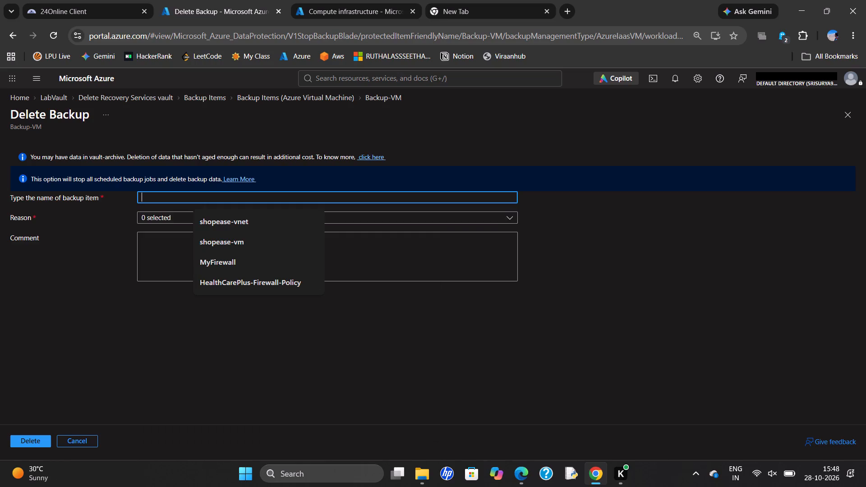
key("shift+b")
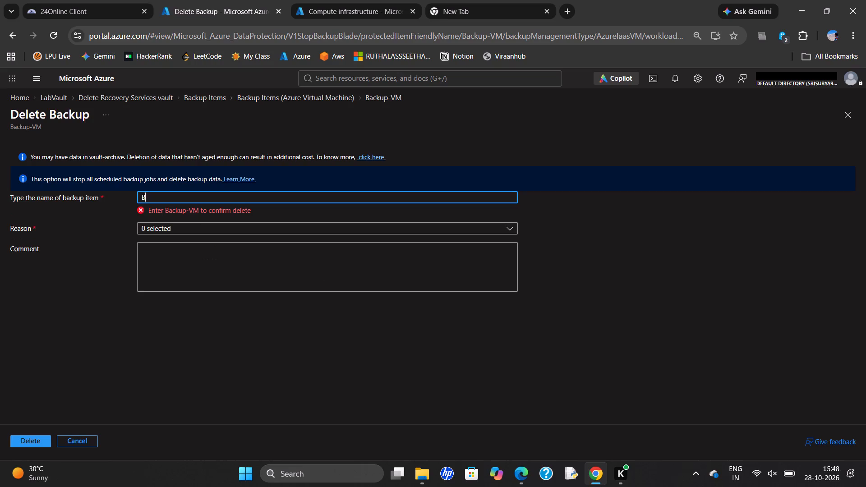
type("ac")
key("k")
type("up")
key("minus")
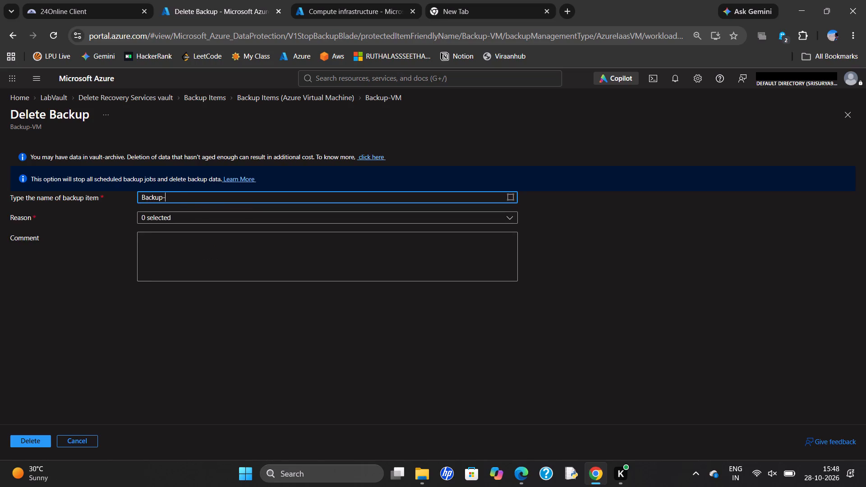
type("VM")
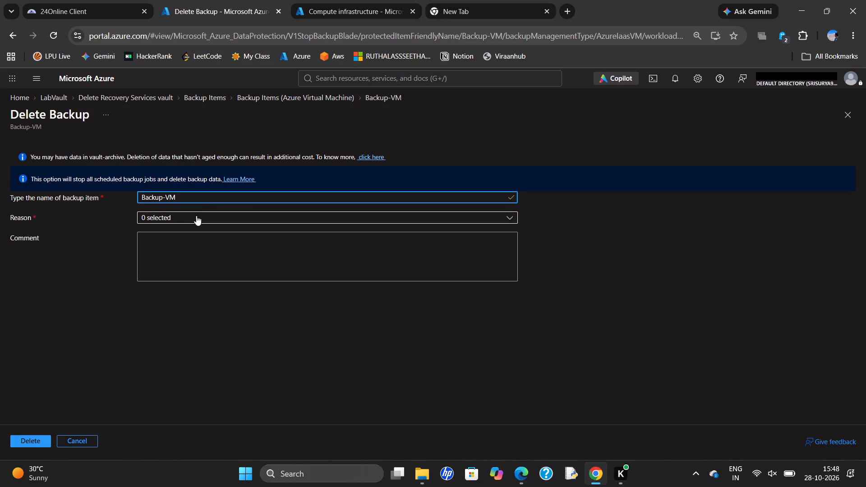
left_click(196, 216)
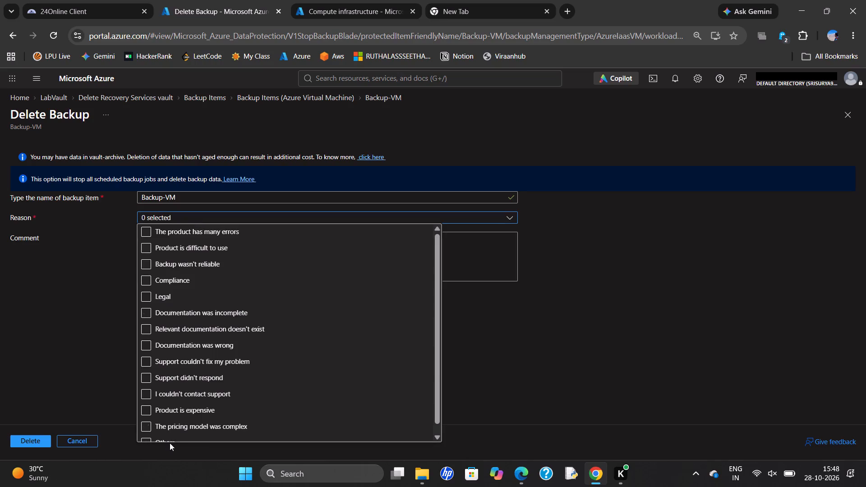
left_click_drag(170, 443, 179, 405)
left_click(226, 213)
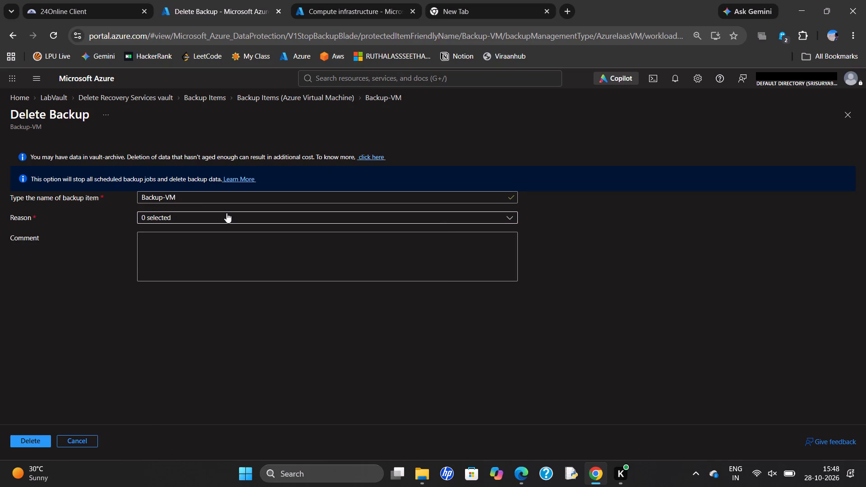
scroll(220, 289, "down", 8)
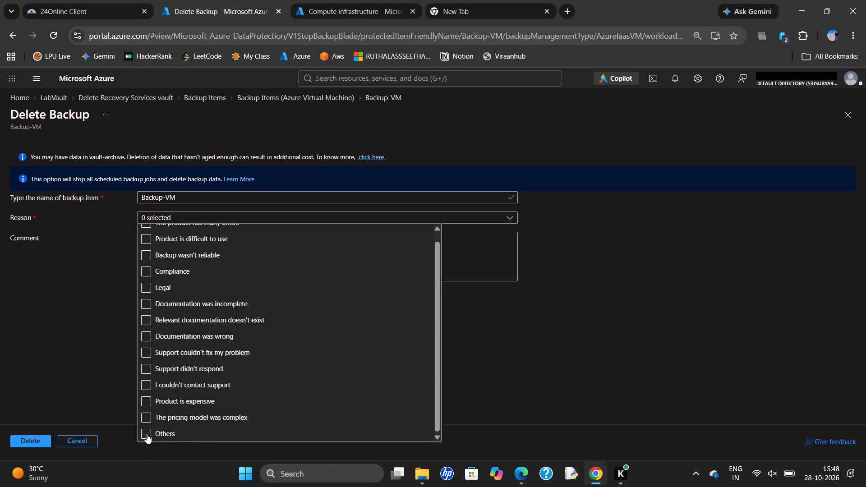
left_click(147, 434)
left_click(35, 441)
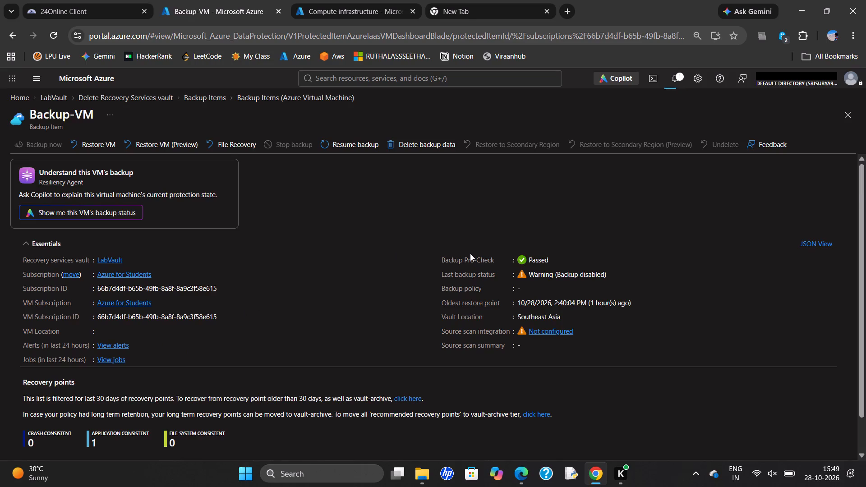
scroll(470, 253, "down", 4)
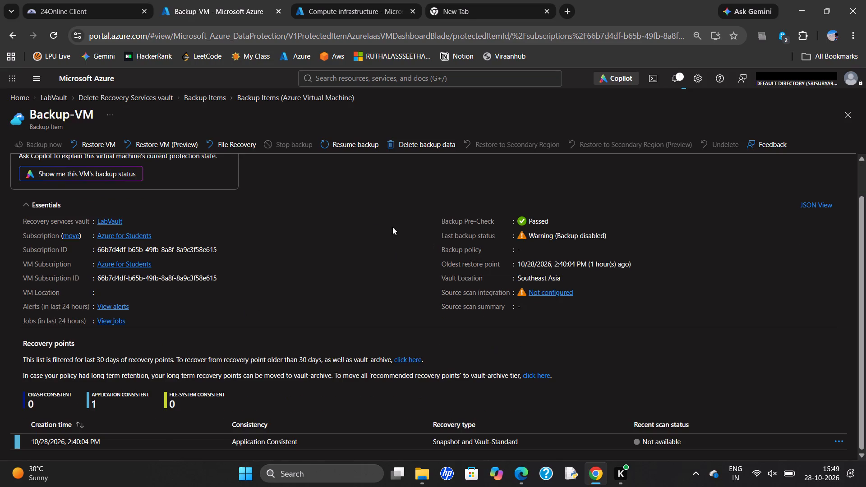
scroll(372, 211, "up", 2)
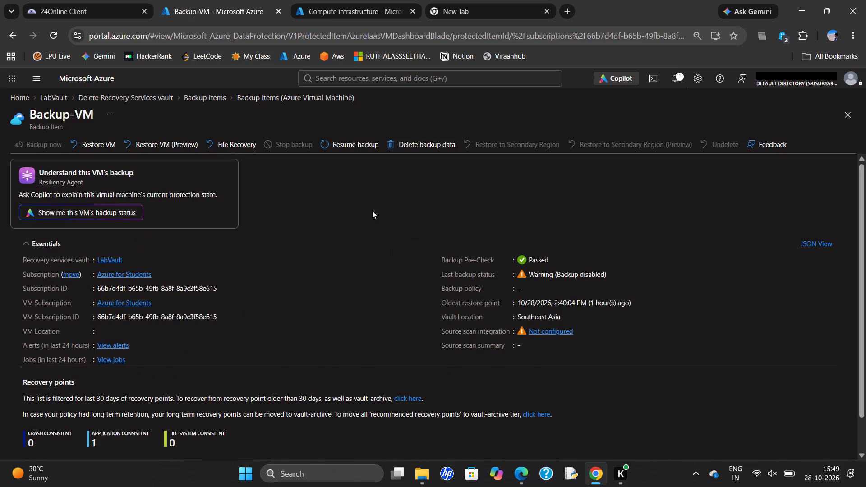
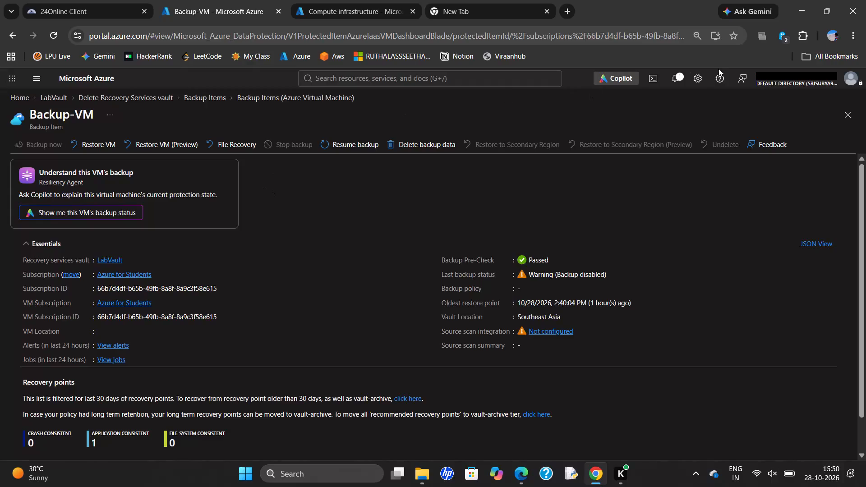
Check the portal notifications and view the resources still contained in the Azure-RG resource group.
left_click(673, 80)
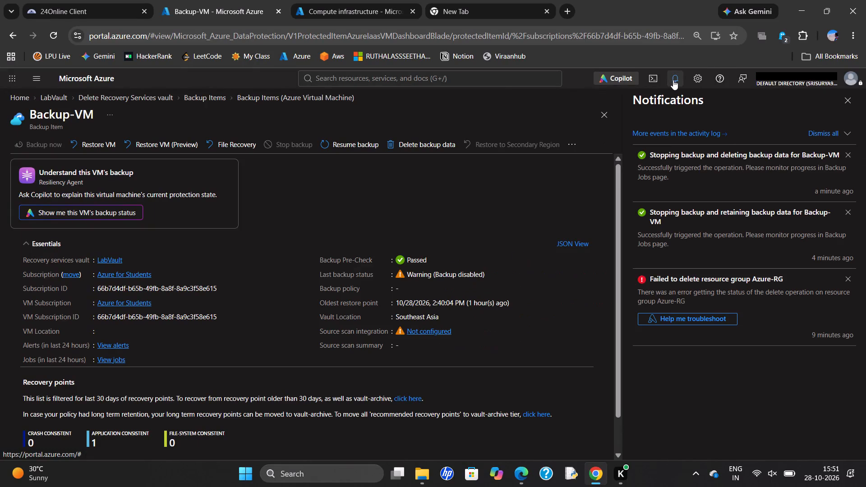
left_click(852, 106)
left_click(394, 0)
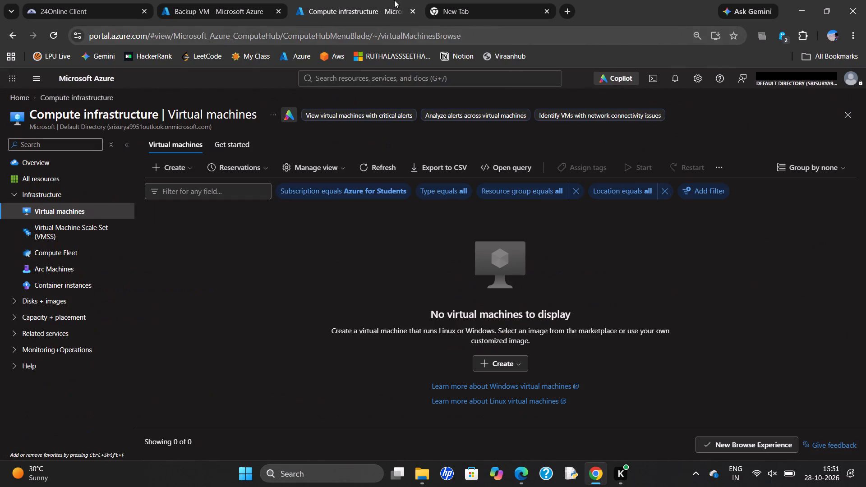
left_click(362, 78)
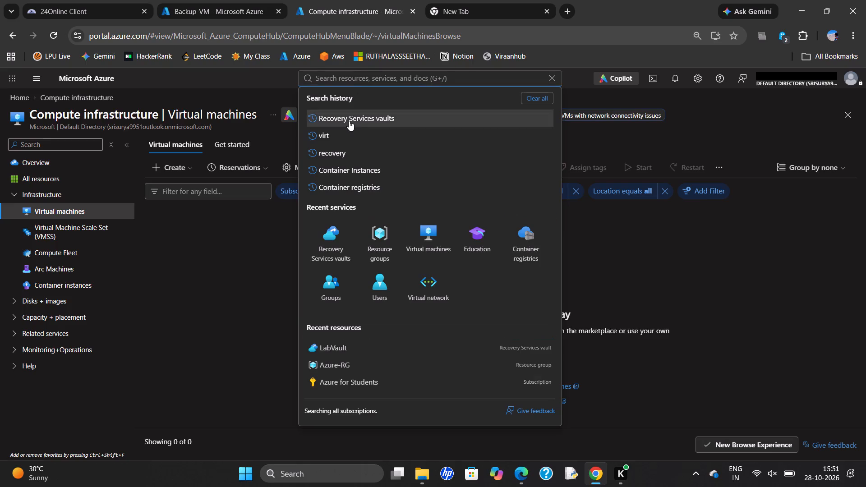
left_click(380, 256)
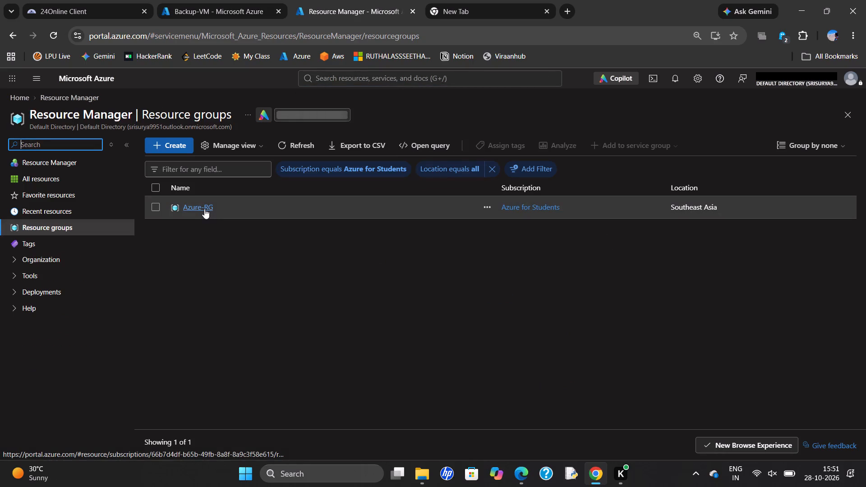
left_click(204, 209)
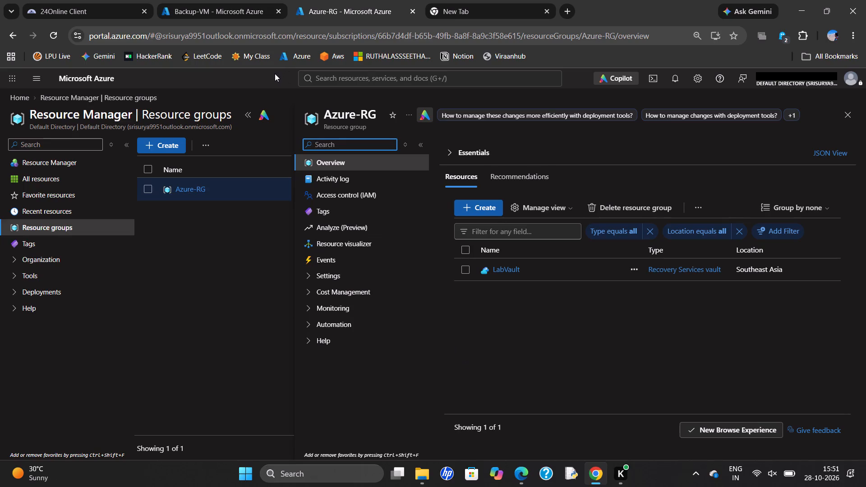
Delete the LabVault Recovery Services vault, confirming that the required steps are performed and the vault should move to soft deleted state.
left_click(201, 0)
left_click(143, 94)
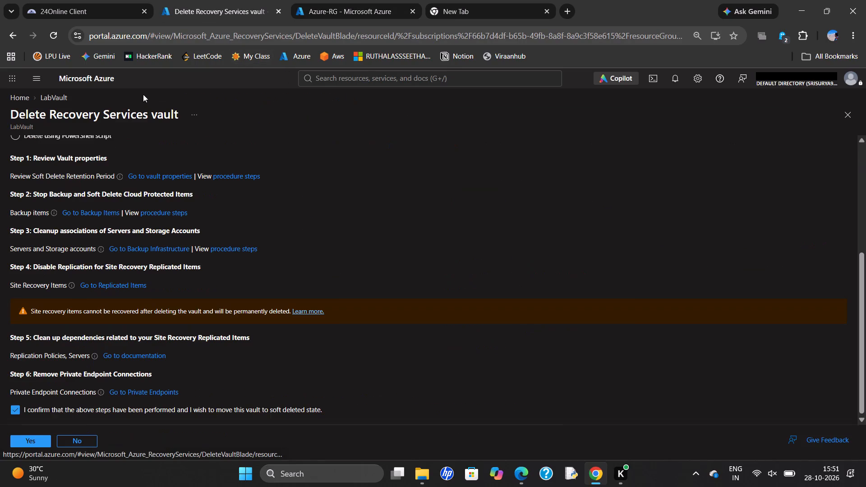
left_click(55, 96)
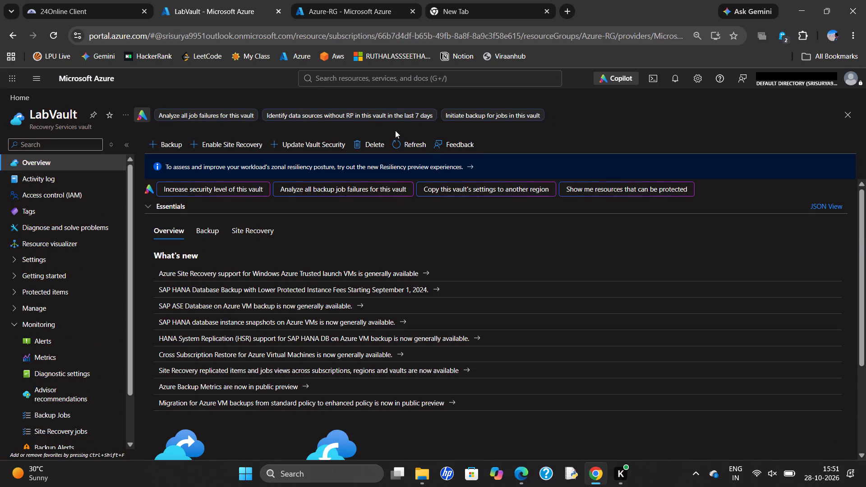
left_click(415, 142)
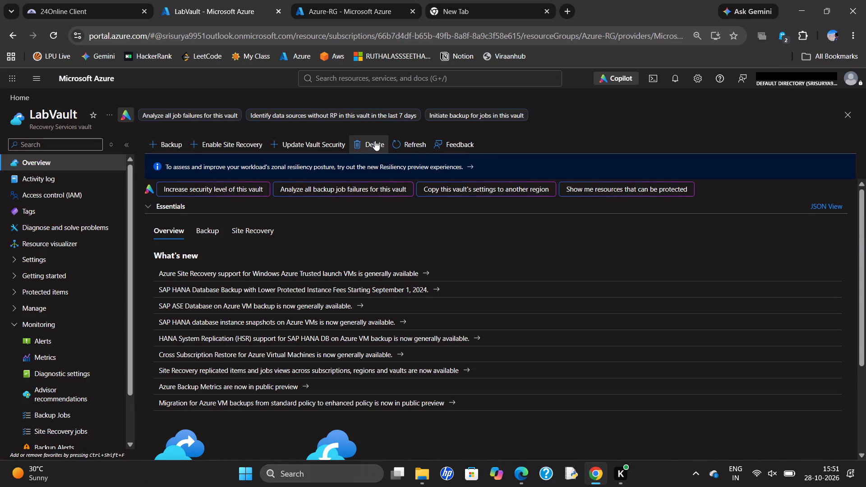
left_click(375, 141)
scroll(102, 310, "down", 3)
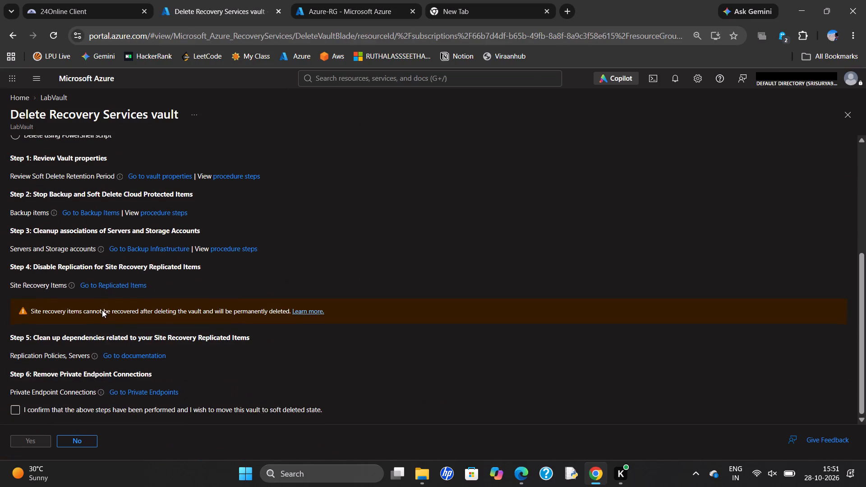
left_click(14, 408)
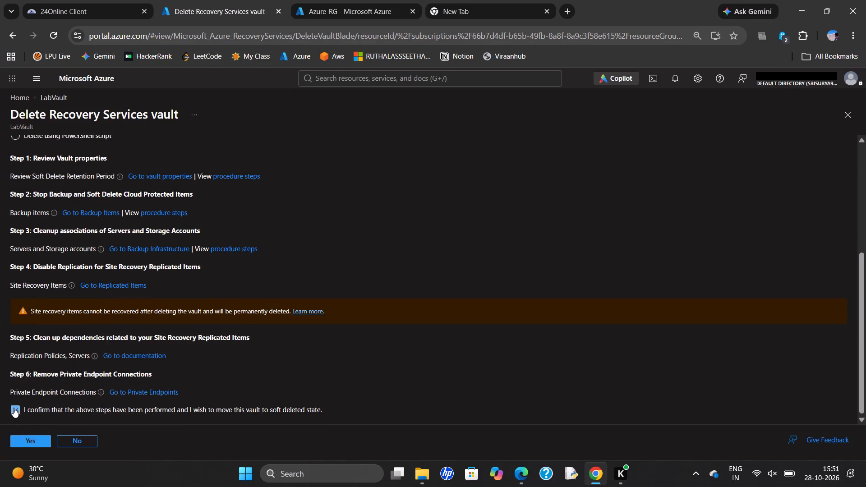
left_click(30, 438)
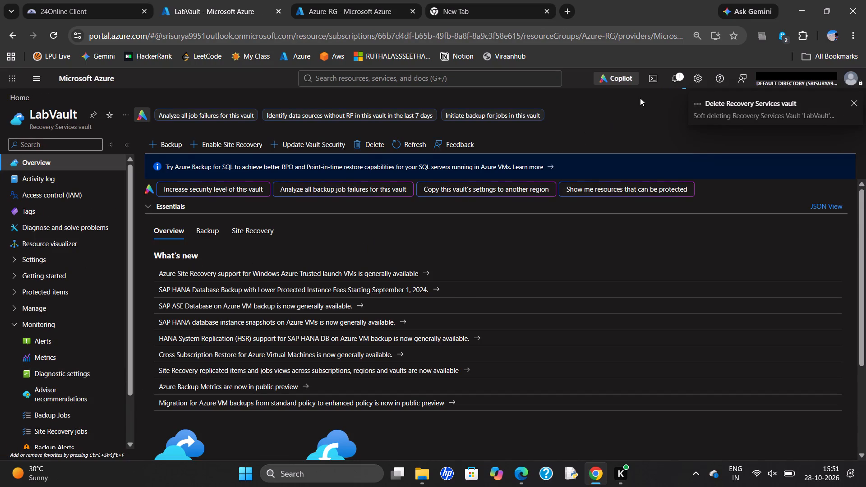
Check the vault deletion notification and examine the refreshed list of Recovery Services vaults for LabVault.
left_click(683, 79)
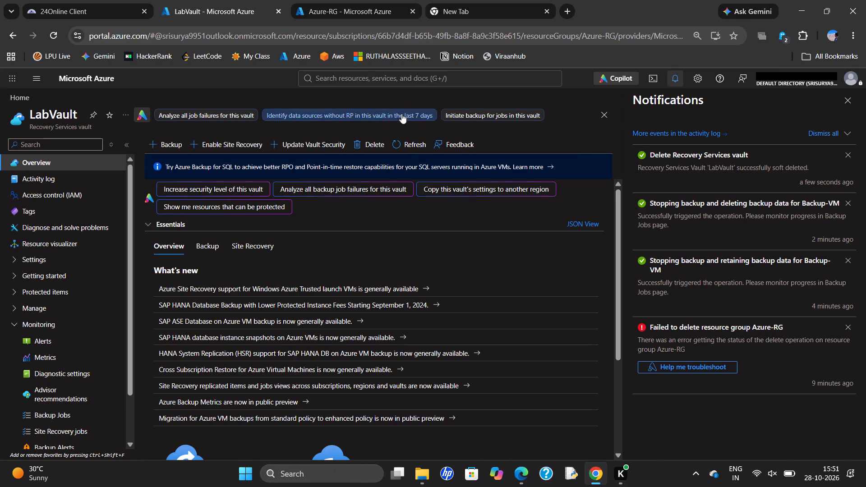
left_click(408, 140)
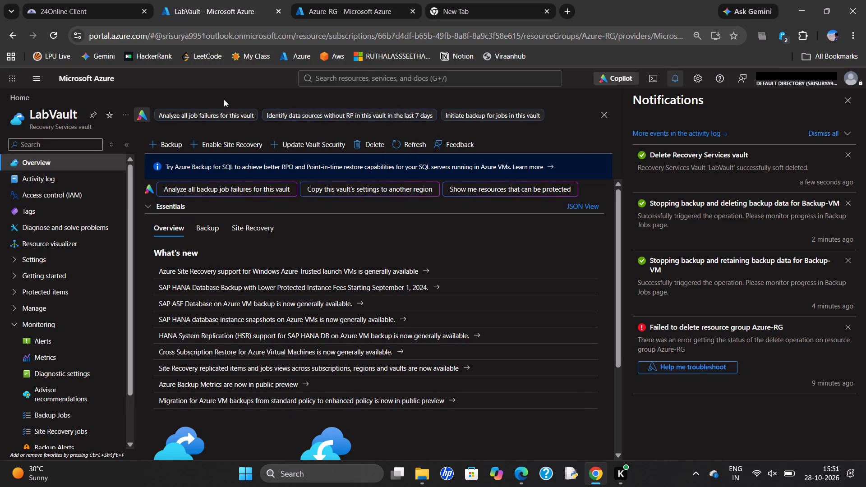
left_click(347, 78)
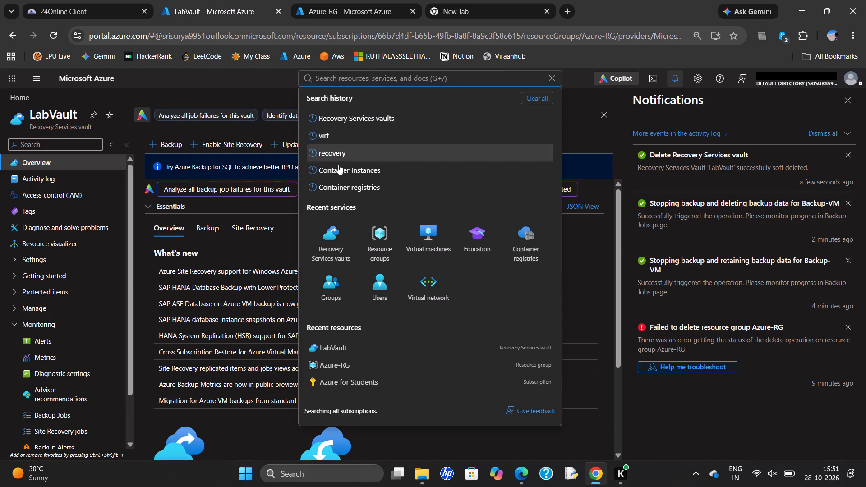
left_click(326, 246)
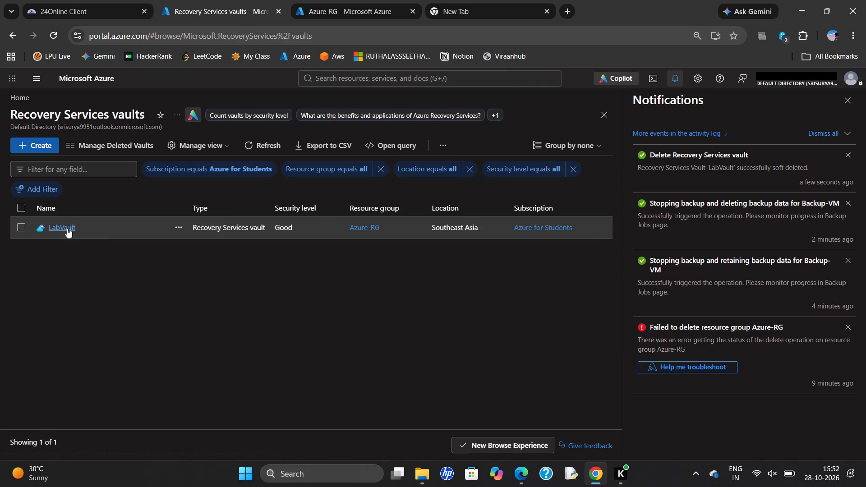
left_click(59, 225)
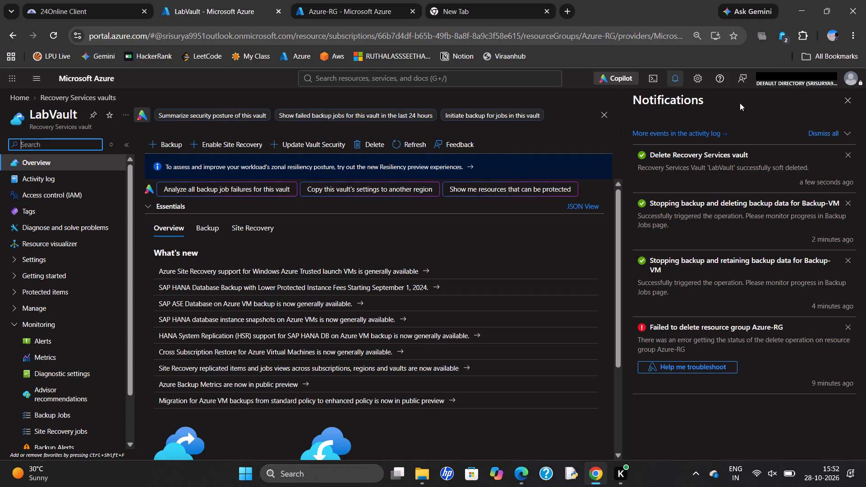
left_click(848, 104)
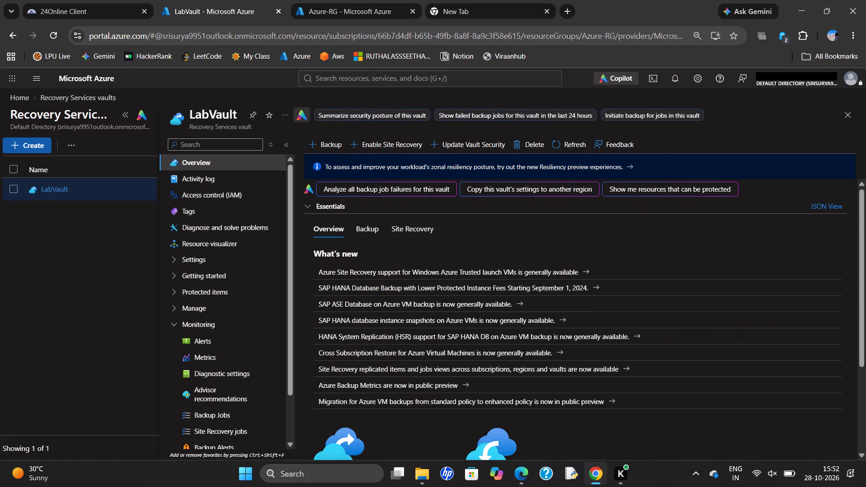
left_click(84, 101)
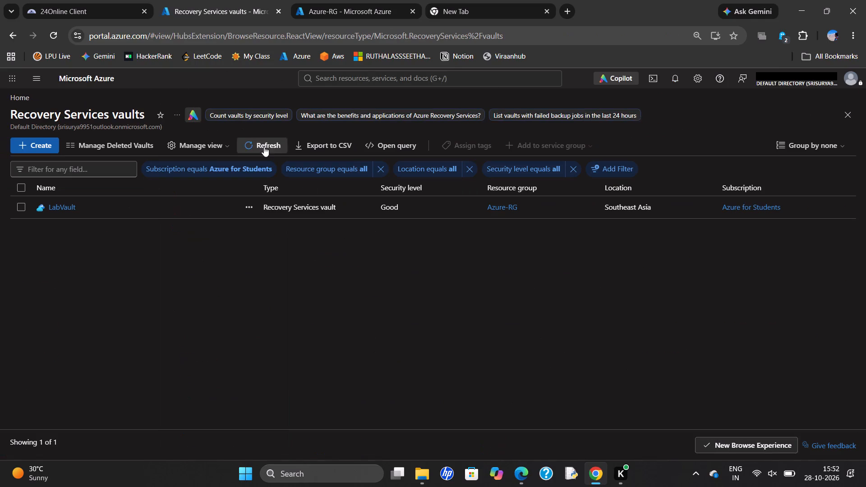
left_click(264, 147)
left_click(264, 147)
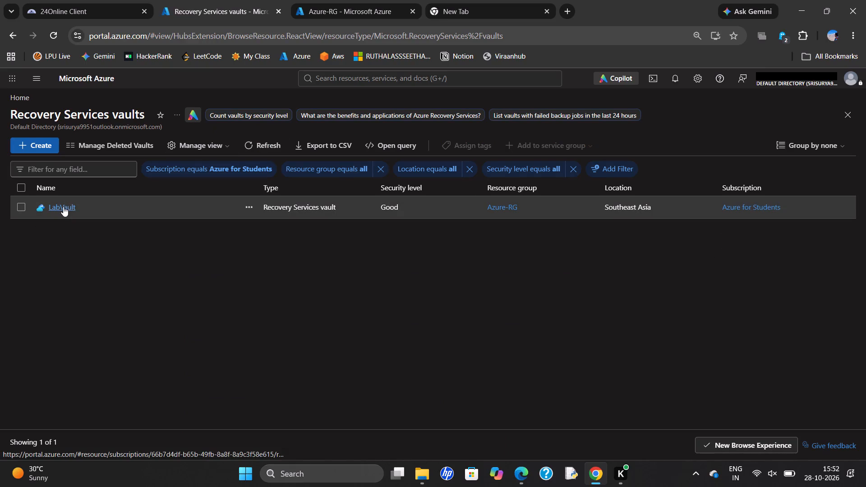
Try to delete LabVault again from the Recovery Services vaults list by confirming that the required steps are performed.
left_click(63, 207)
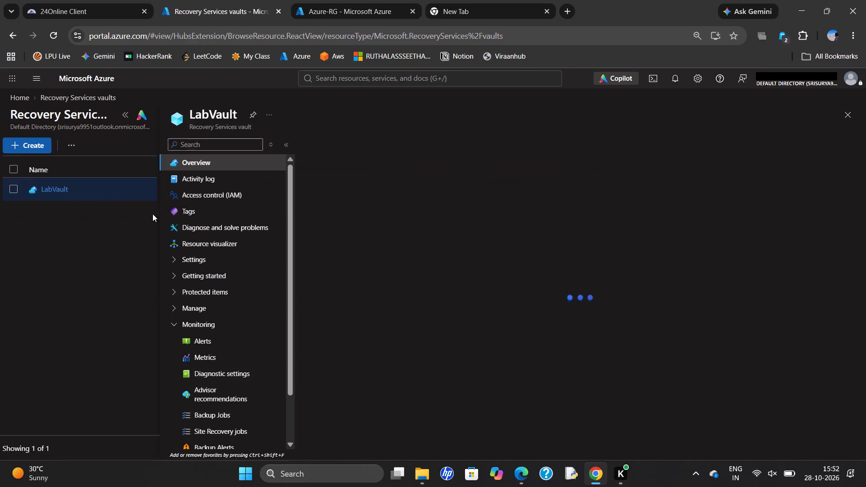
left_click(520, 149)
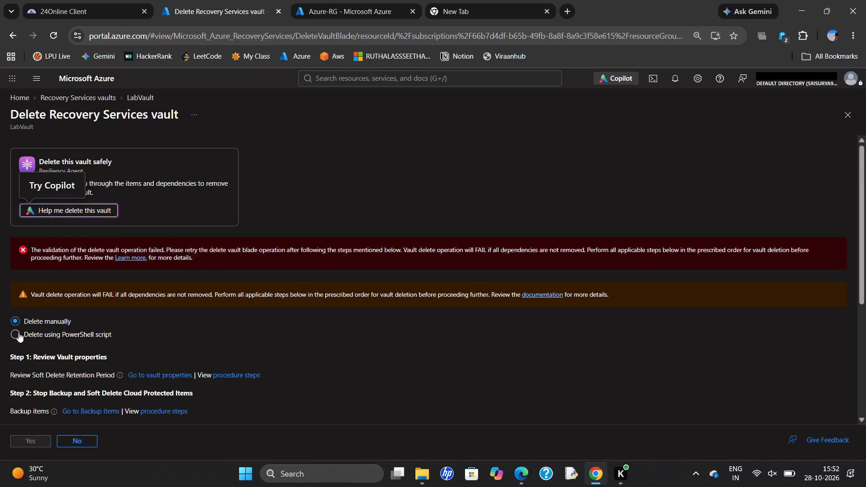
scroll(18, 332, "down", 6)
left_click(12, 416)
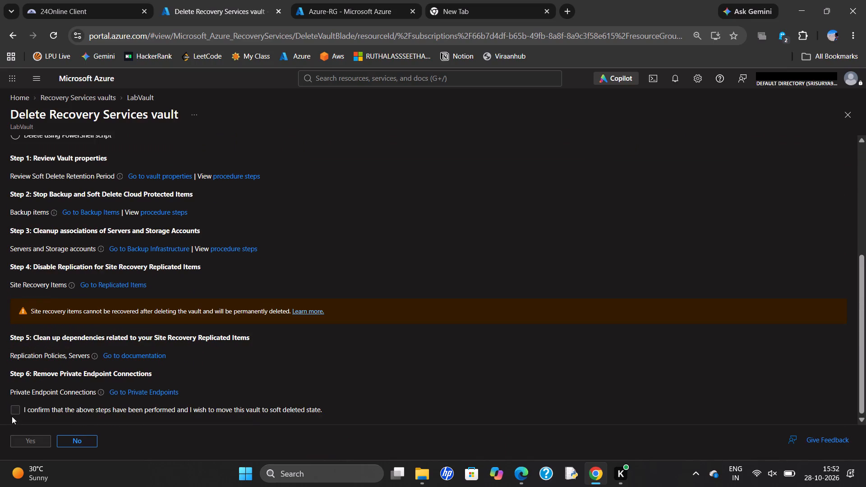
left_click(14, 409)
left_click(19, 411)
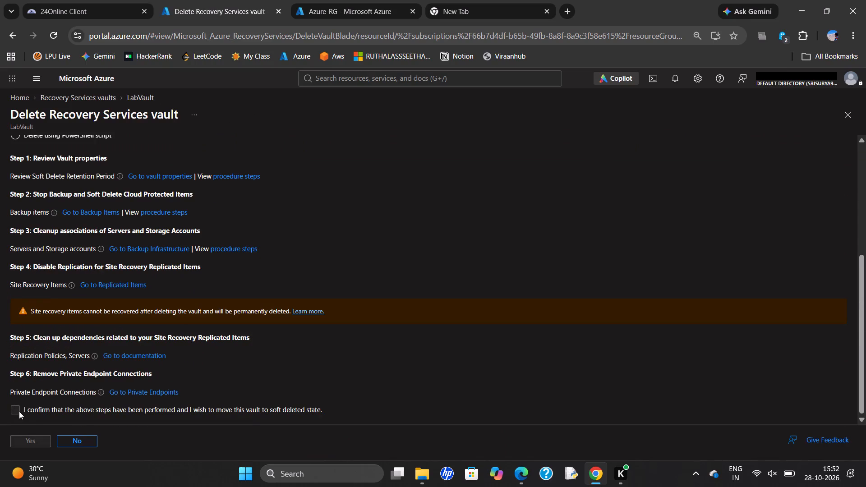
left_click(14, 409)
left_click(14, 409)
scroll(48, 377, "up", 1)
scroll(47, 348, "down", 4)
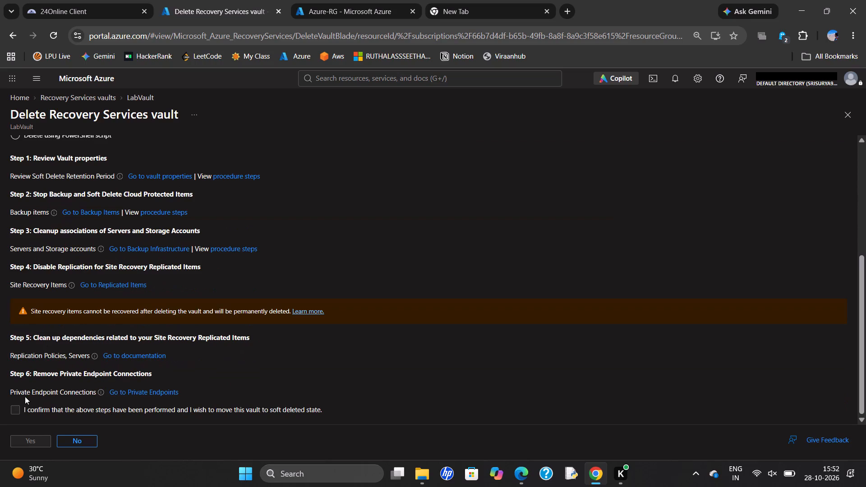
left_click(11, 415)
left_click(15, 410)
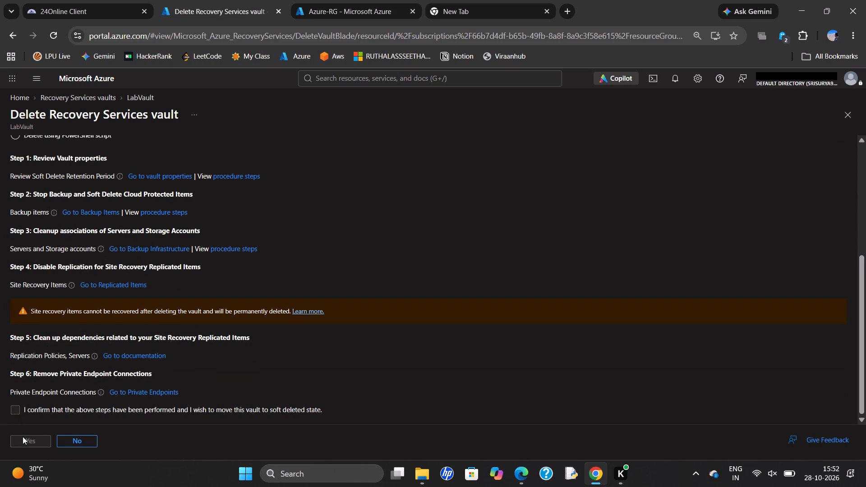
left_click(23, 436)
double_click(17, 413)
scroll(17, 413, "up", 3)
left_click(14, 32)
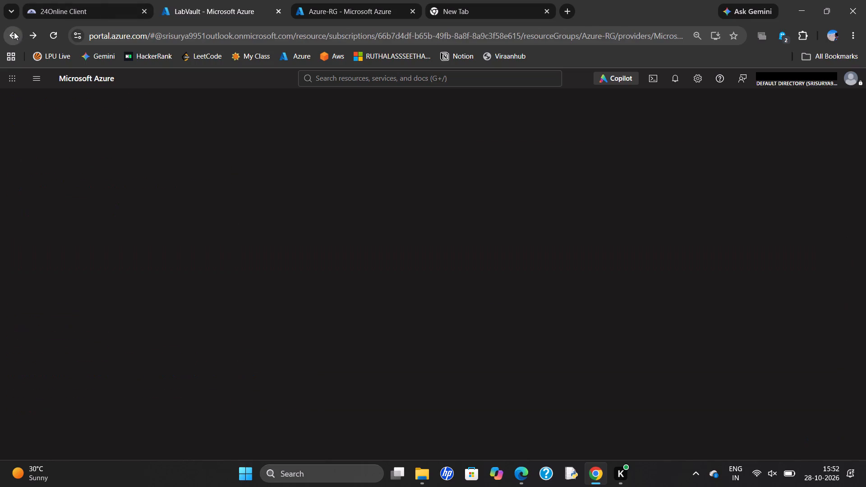
Permanently delete the Azure-RG resource group together with its dependent resources, entering Azure-RG as the confirmation name.
left_click(366, 0)
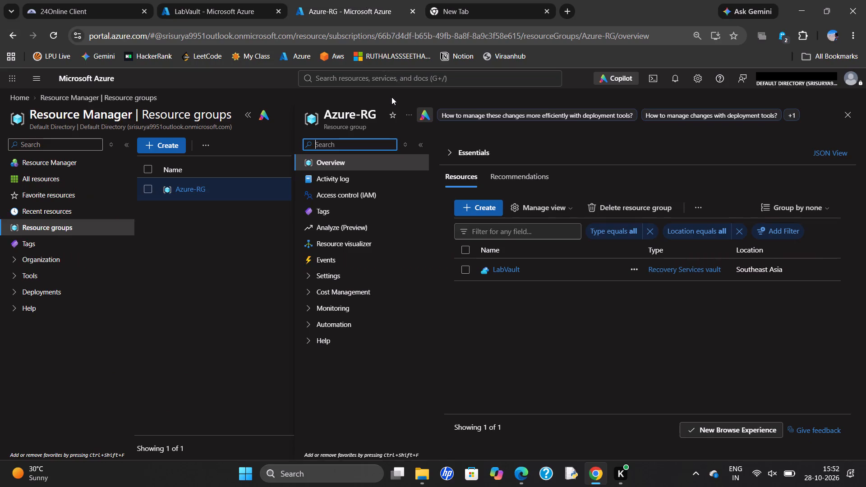
left_click(604, 202)
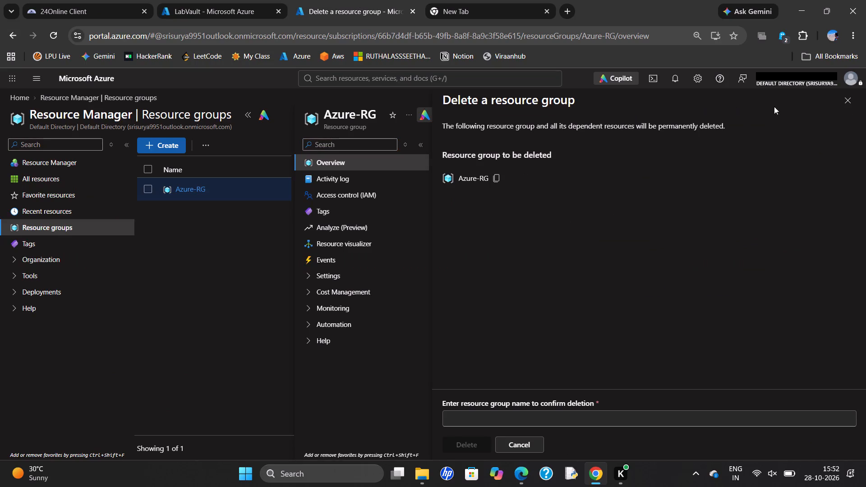
left_click(852, 105)
left_click(471, 266)
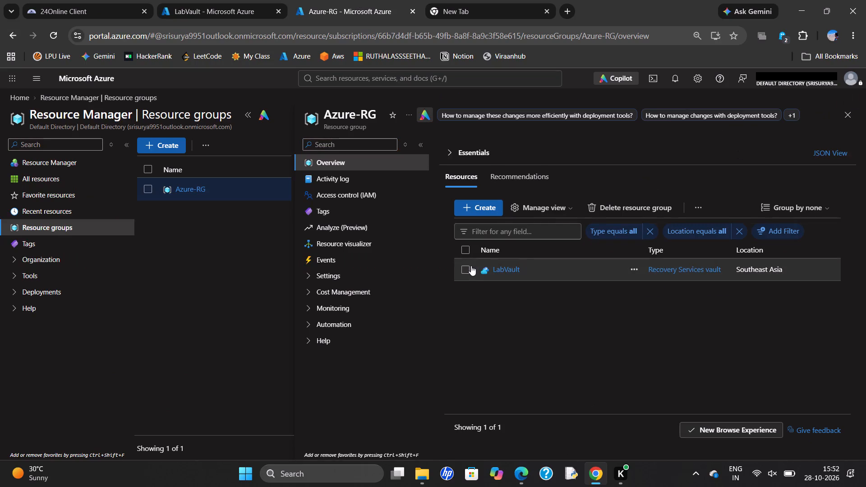
left_click(593, 209)
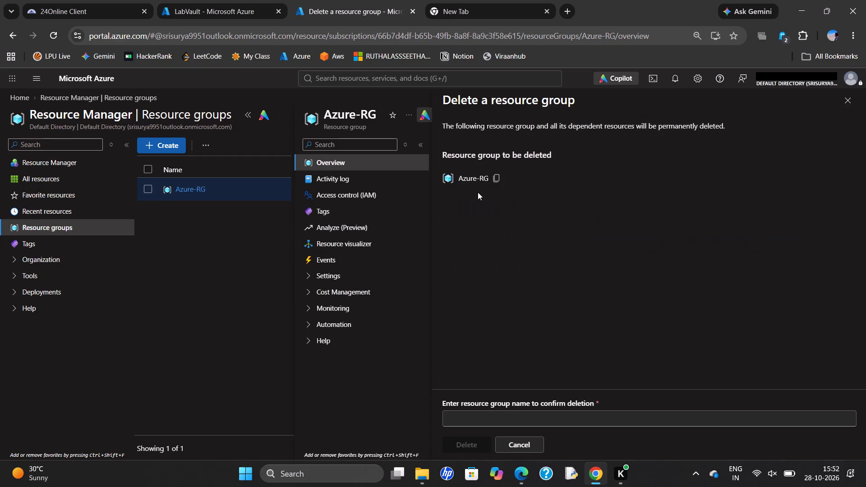
left_click(496, 177)
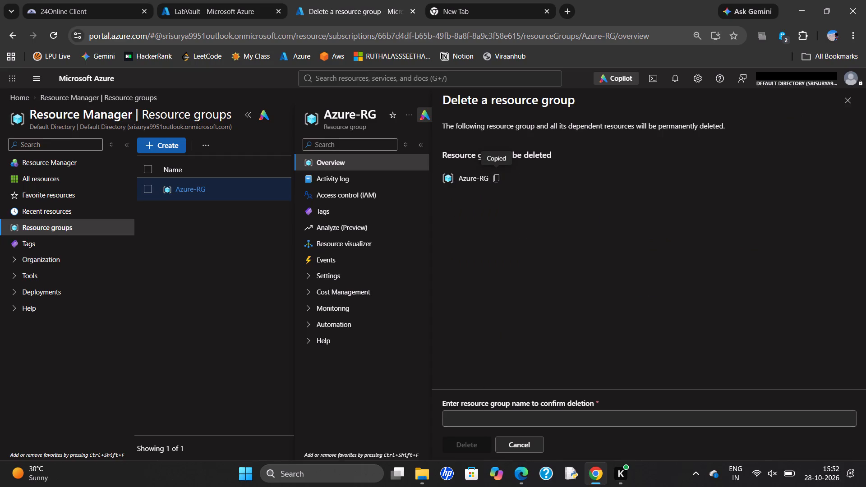
left_click(472, 419)
key("ctrl+v")
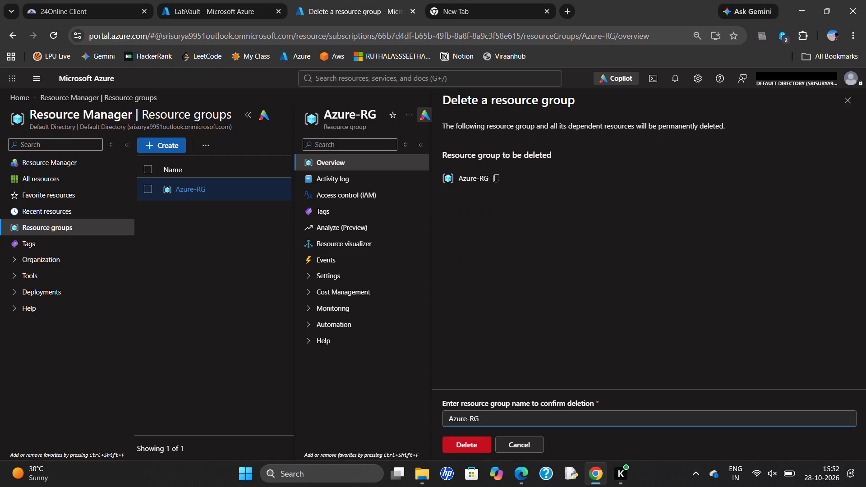
left_click(467, 441)
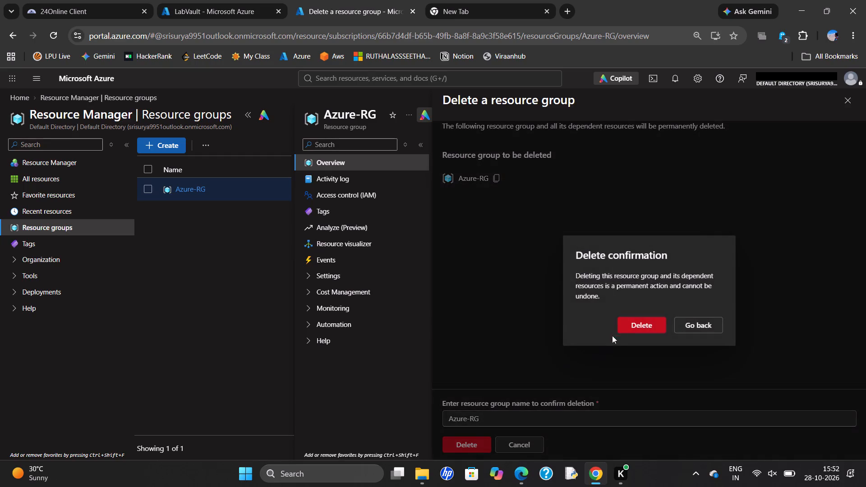
left_click(620, 332)
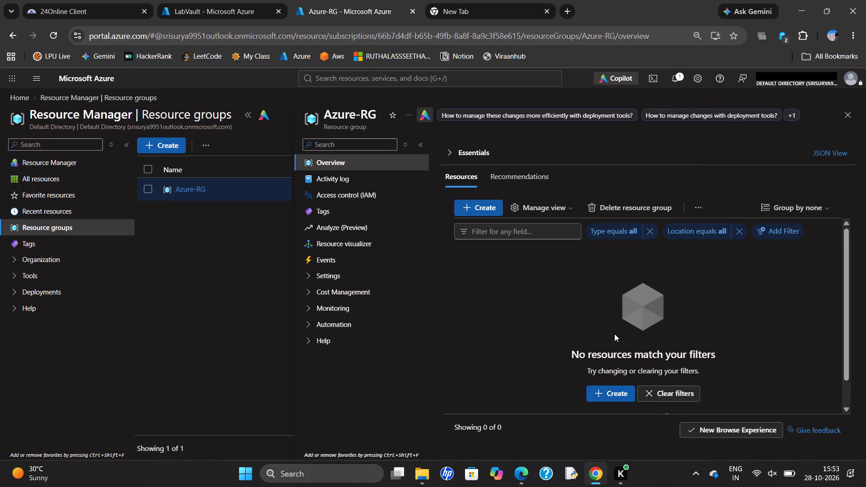
Check the notification about the Azure-RG deletion and examine the refreshed resource groups list for the Azure for Students subscription.
left_click(675, 89)
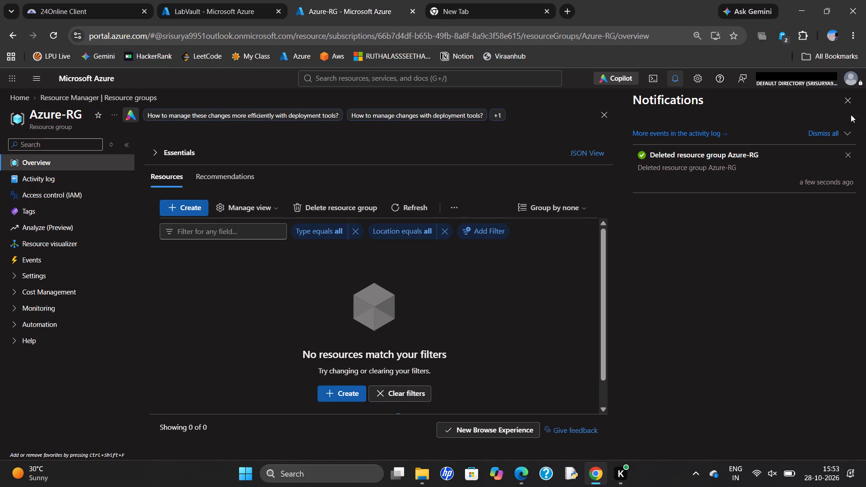
left_click(848, 95)
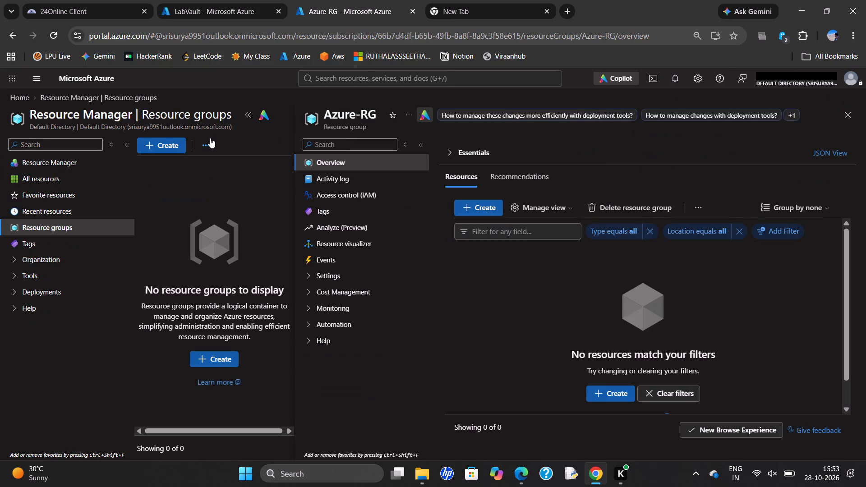
left_click(333, 81)
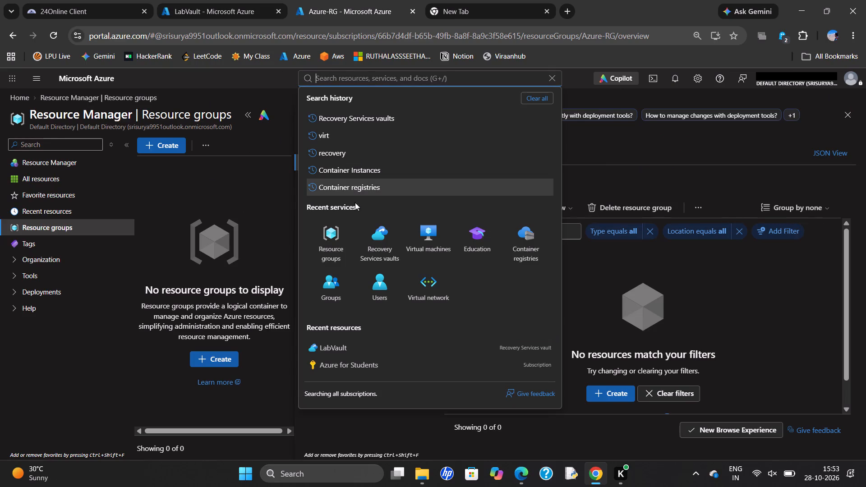
left_click(340, 244)
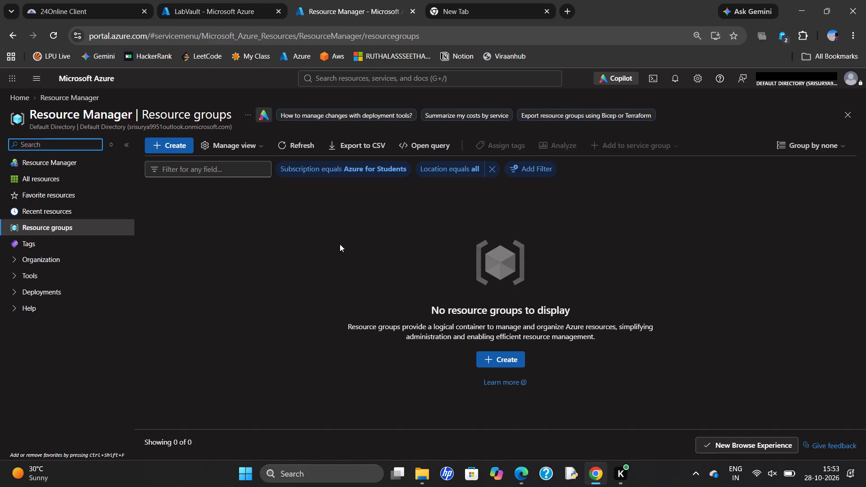
left_click(292, 150)
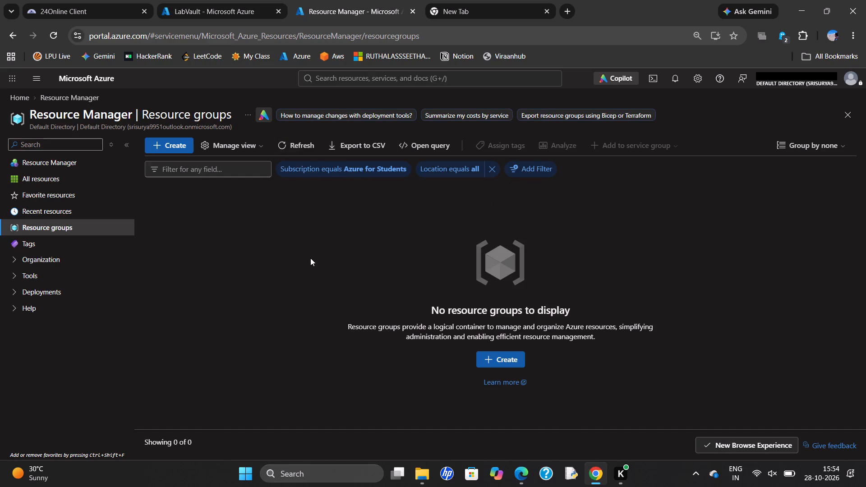
left_click(405, 78)
left_click(264, 91)
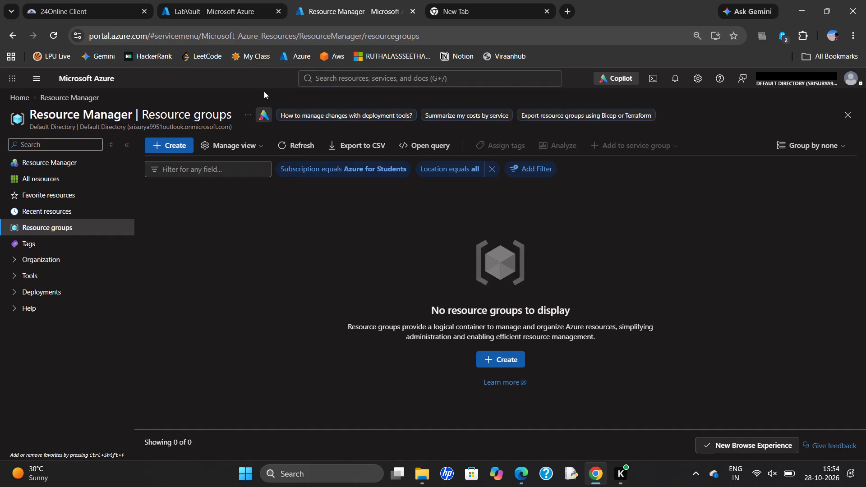
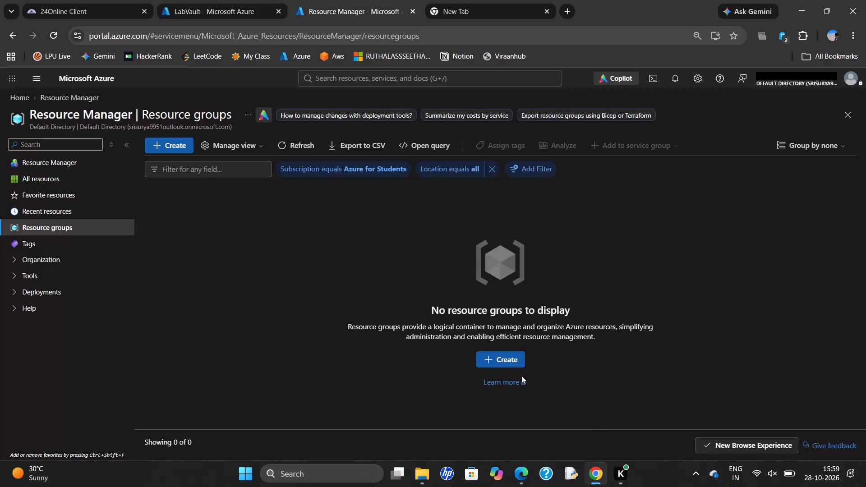
Check the open LabVault resource page to verify the vault's removal.
left_click(282, 0)
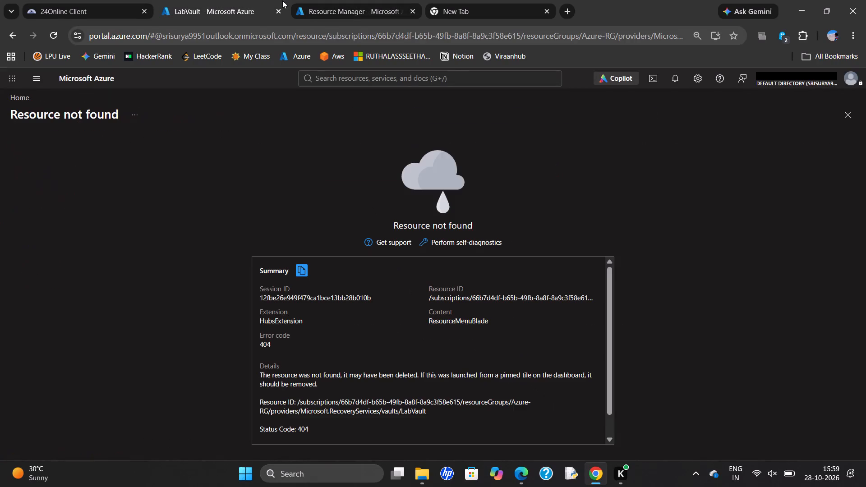
Open the Azure Education overview and examine the student offer's available credits, credit expiry and October costs.
left_click(328, 0)
left_click(346, 75)
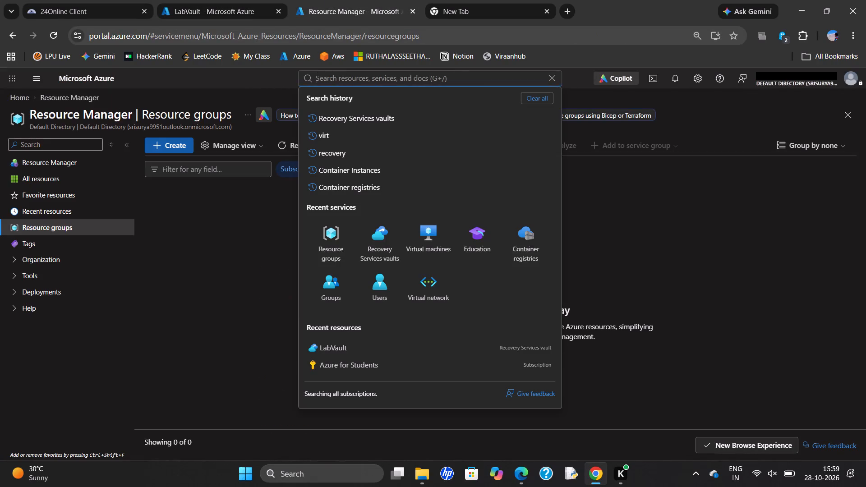
left_click(490, 229)
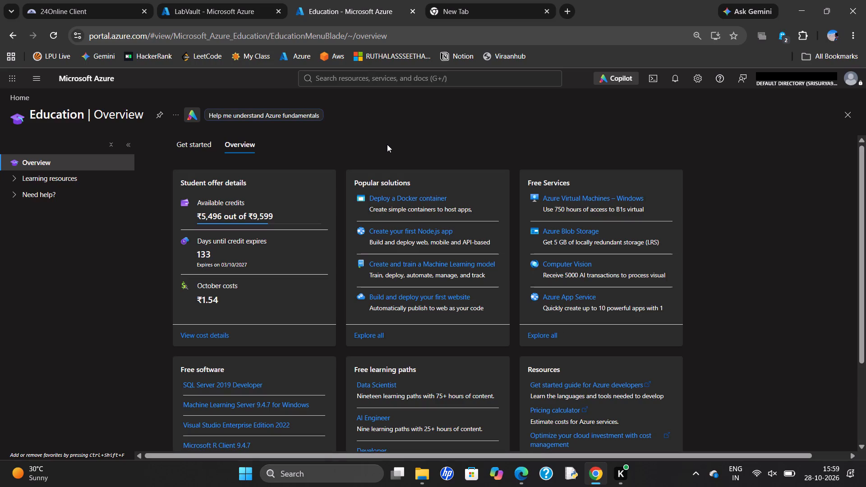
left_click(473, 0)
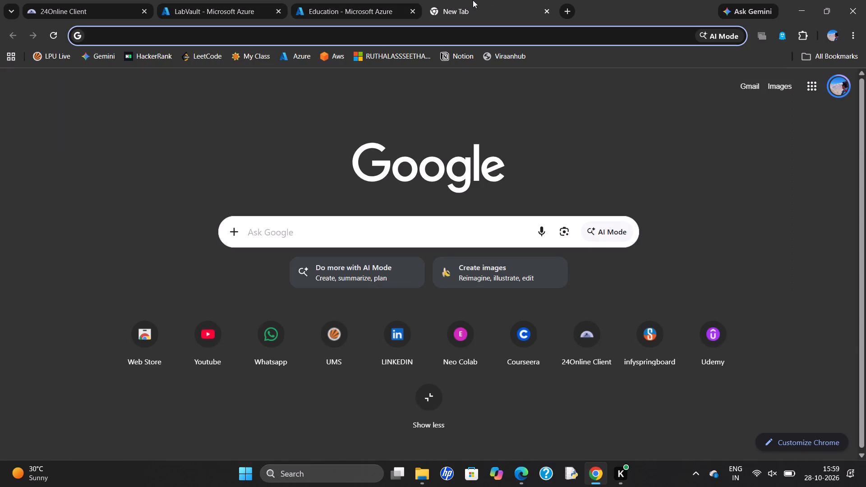
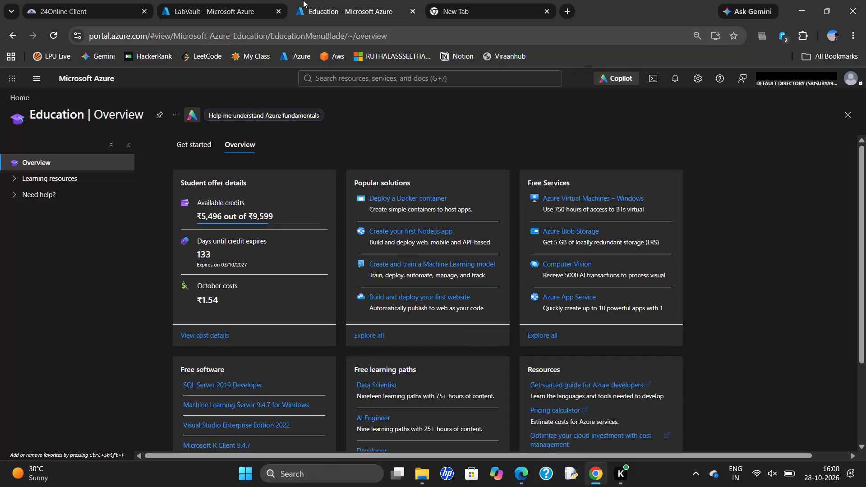
Look through the rest of the Education overview and return to the Azure portal home page.
scroll(446, 186, "down", 6)
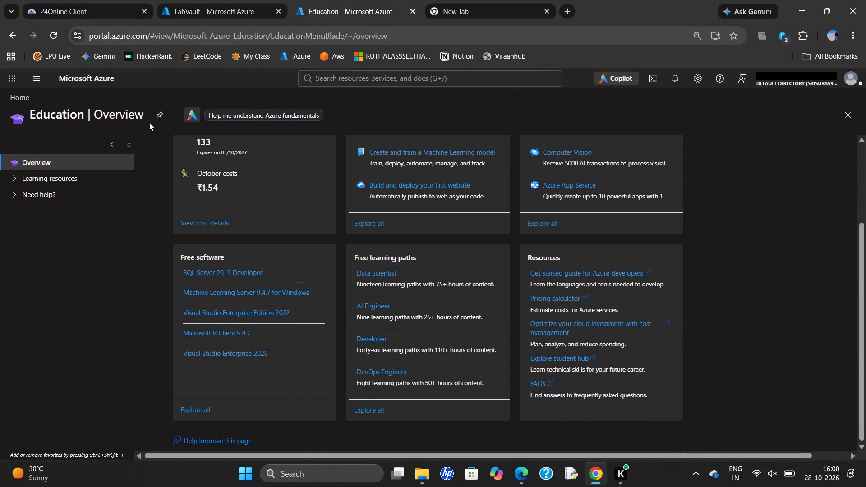
left_click(105, 73)
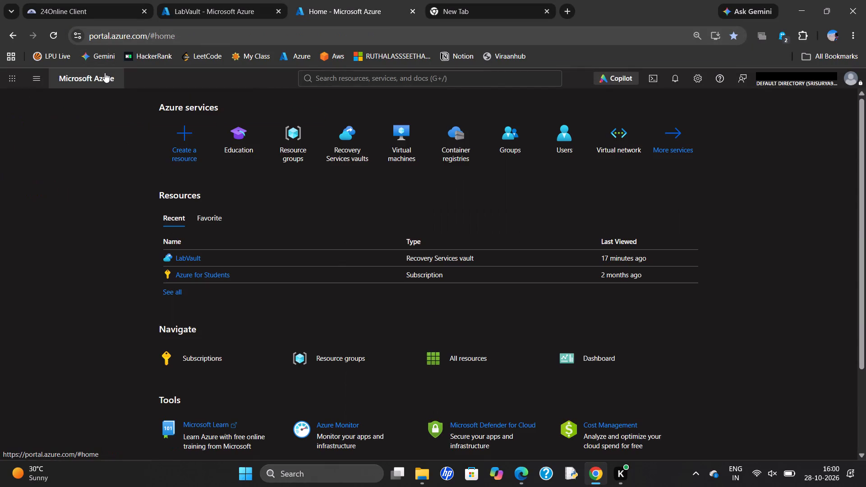
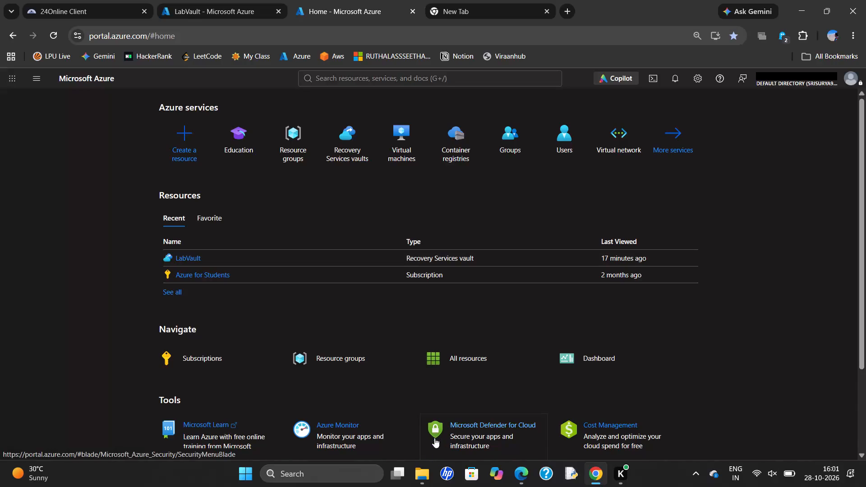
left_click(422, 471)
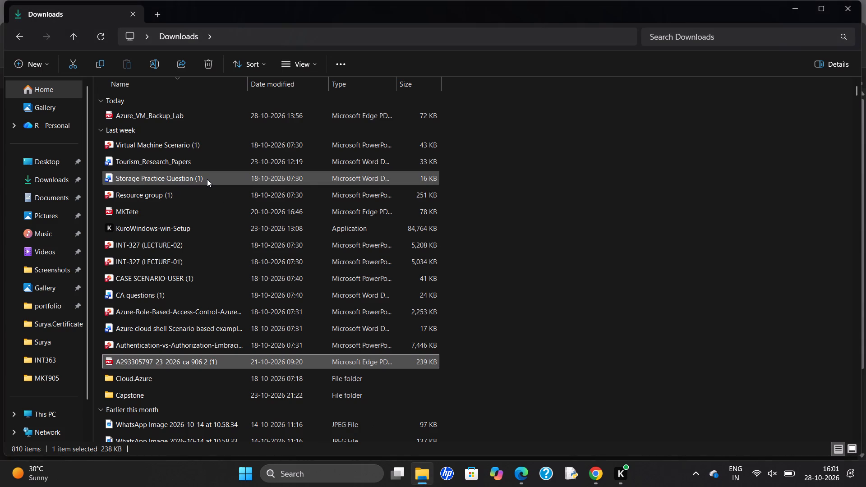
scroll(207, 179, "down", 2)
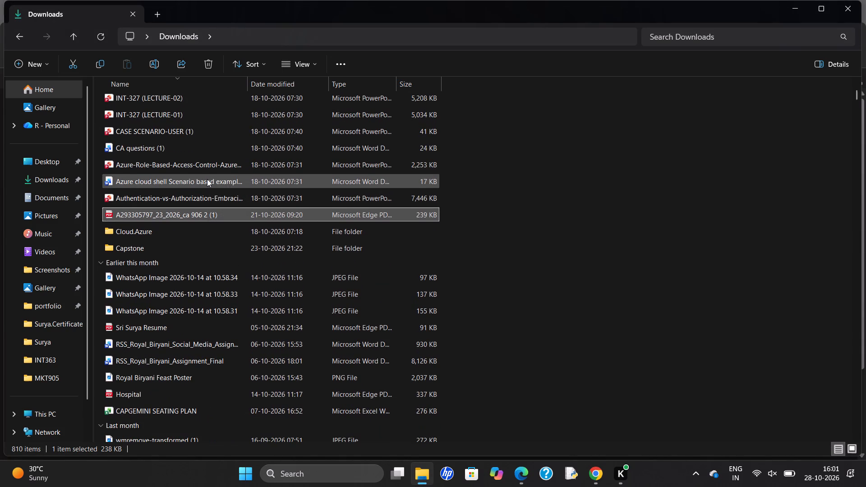
Switch to Microsoft Edge and read the MKT 906 Social Media Marketing assignment PDF, covering the task details and the evaluation rubric.
left_click(516, 482)
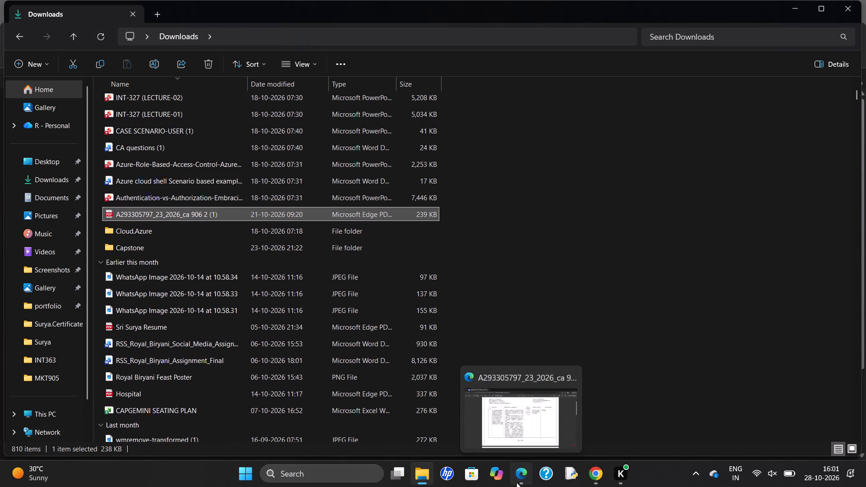
scroll(496, 361, "up", 3)
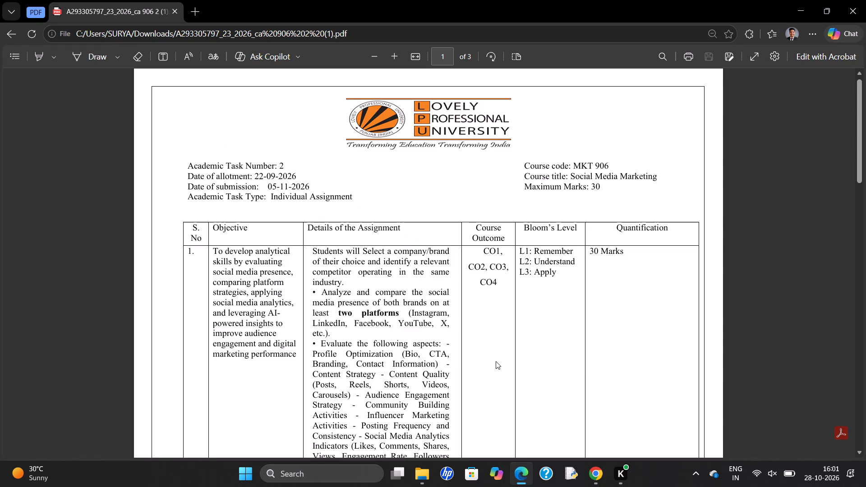
scroll(496, 361, "down", 4)
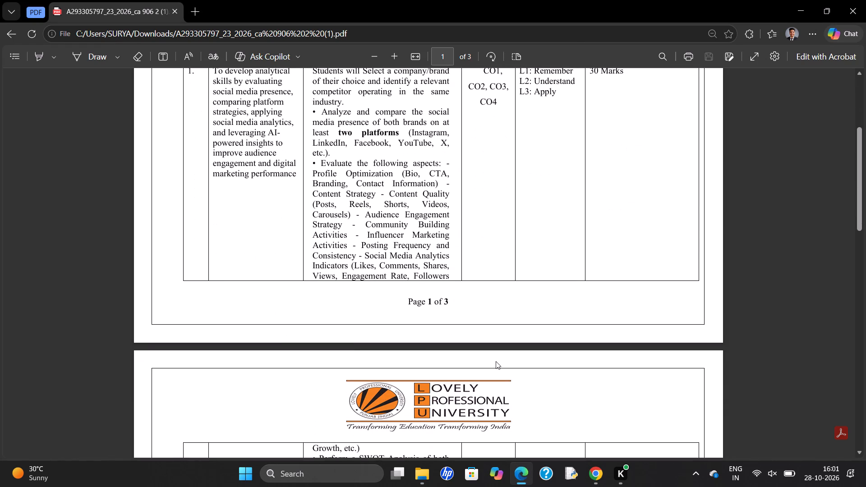
scroll(496, 361, "down", 1)
scroll(496, 361, "up", 2)
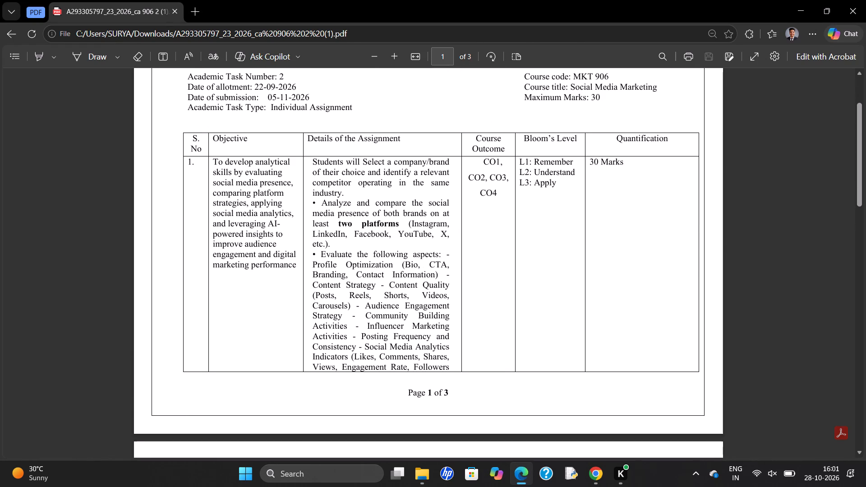
left_click_drag(370, 307, 437, 363)
left_click(437, 363)
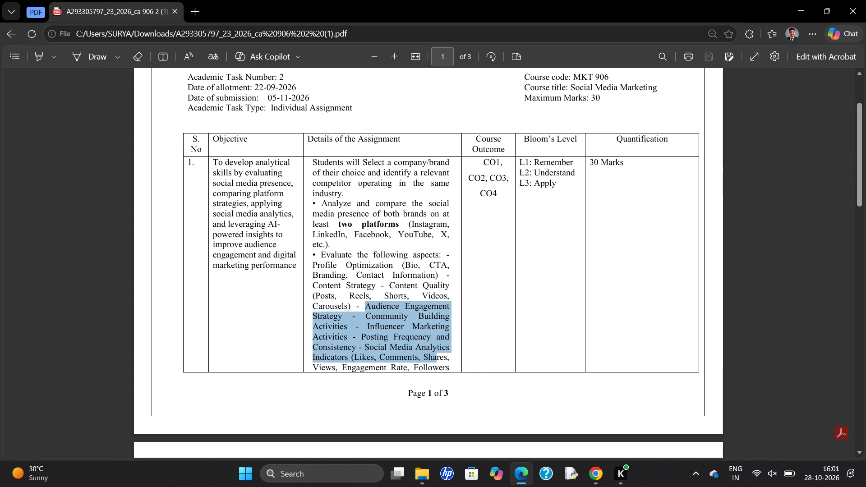
scroll(437, 363, "down", 9)
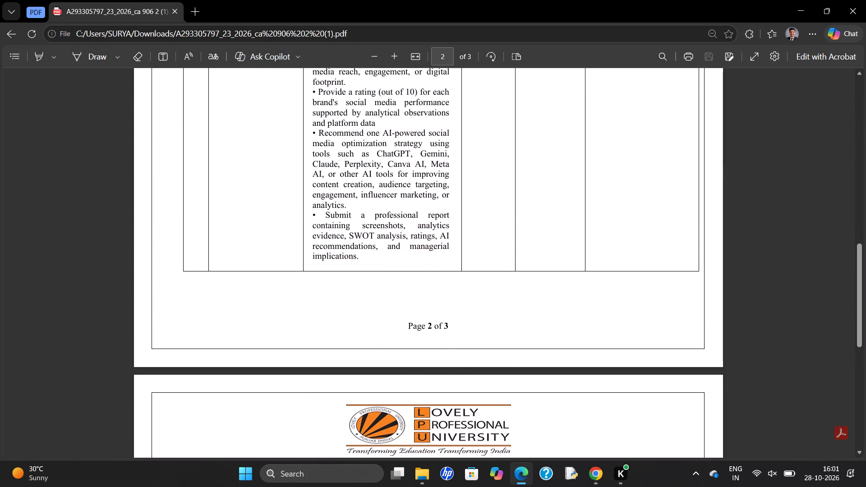
scroll(437, 363, "down", 2)
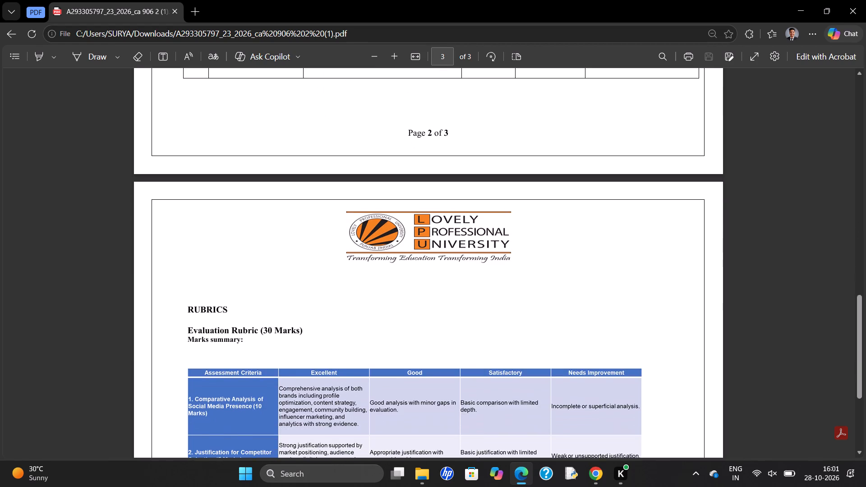
scroll(437, 363, "down", 3)
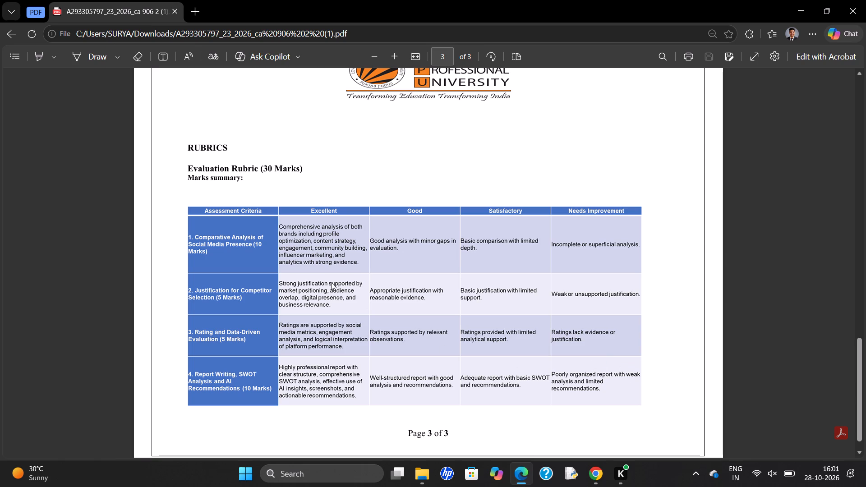
scroll(331, 282, "up", 1)
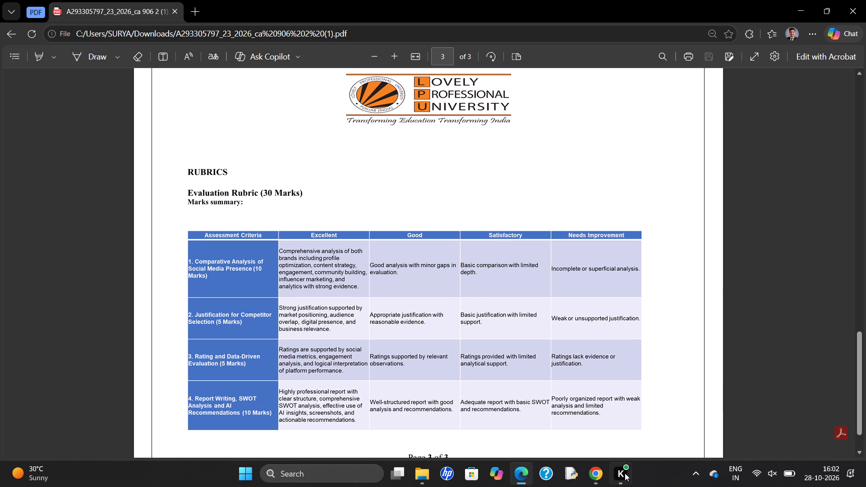
Switch back to Chrome and look over the Azure portal home page.
left_click(601, 474)
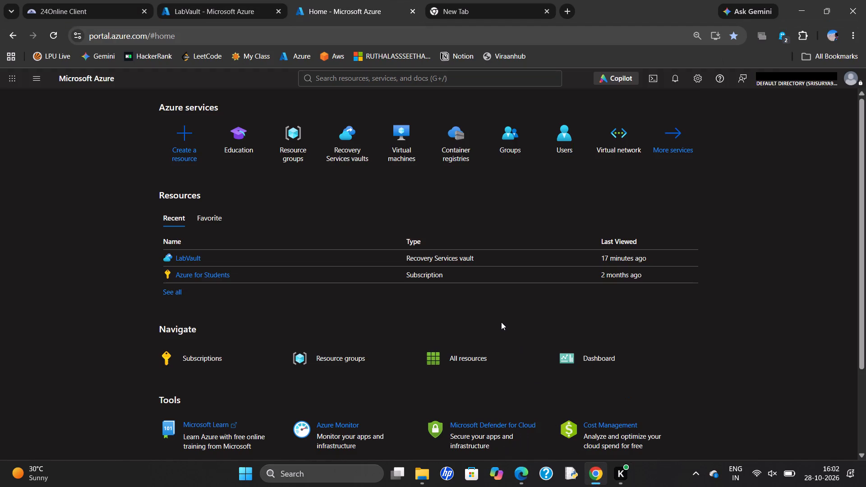
scroll(501, 322, "down", 4)
scroll(501, 322, "up", 3)
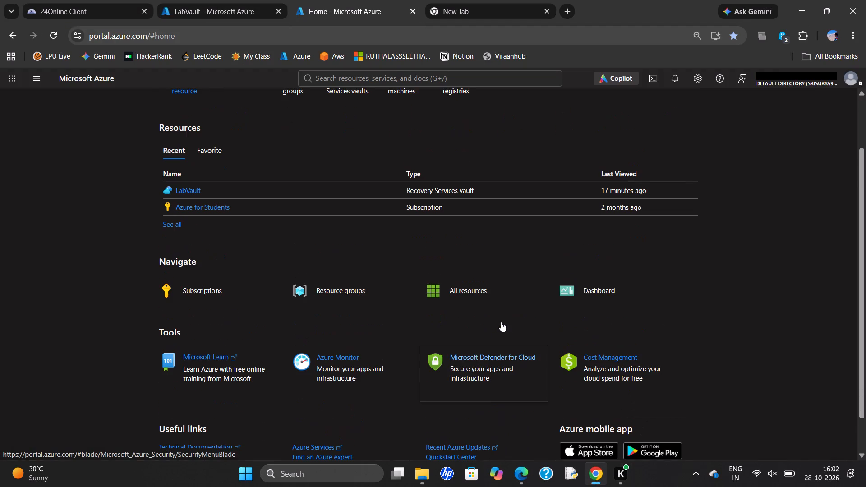
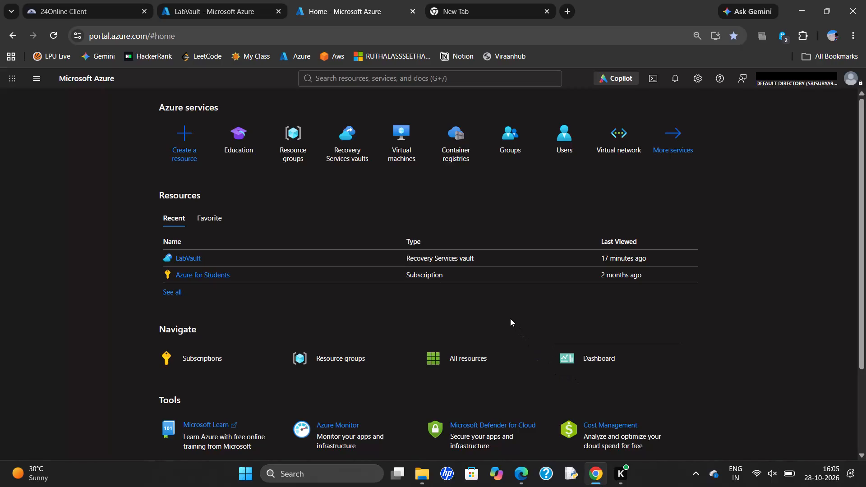
Check the subscription's virtual machines list and resource groups list for leftover items, returning to the Azure portal home page.
scroll(510, 318, "down", 6)
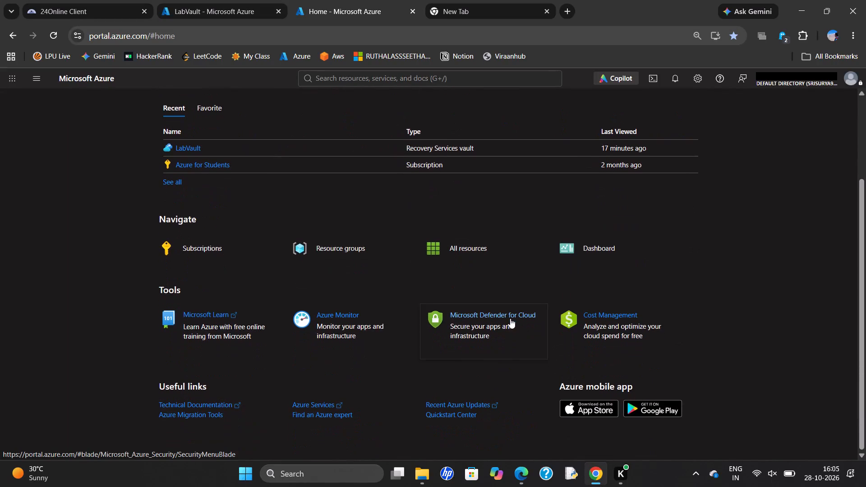
scroll(333, 194, "up", 2)
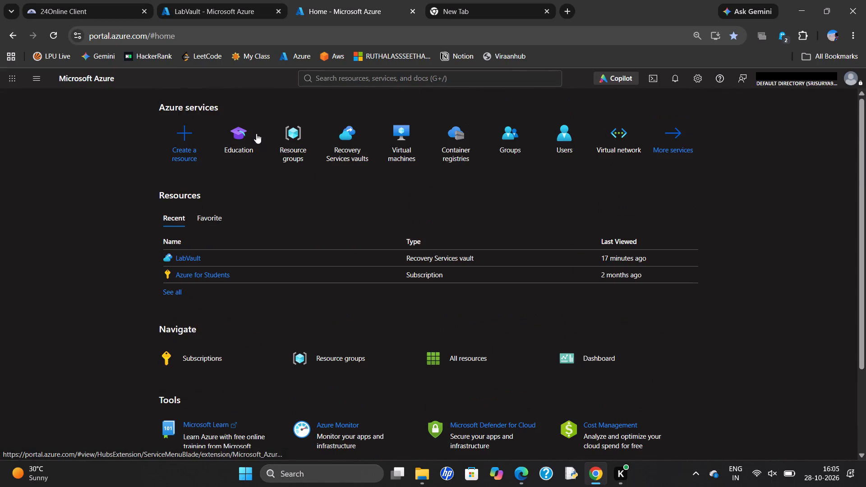
left_click(390, 157)
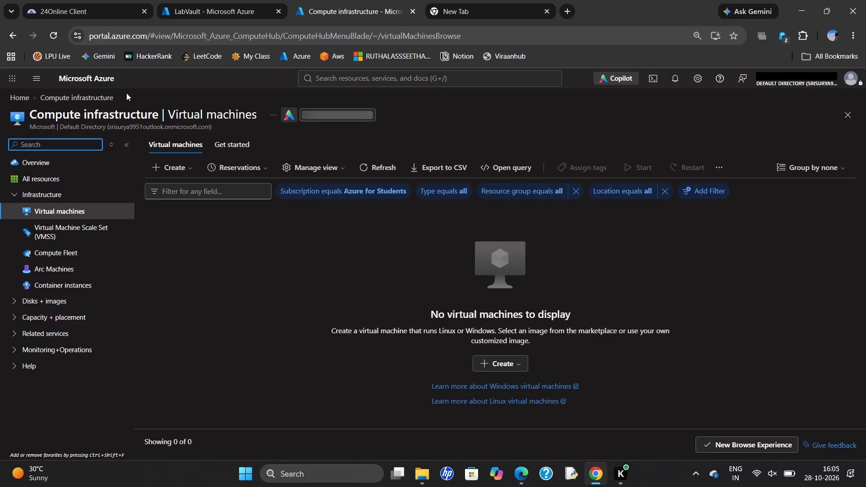
left_click(114, 70)
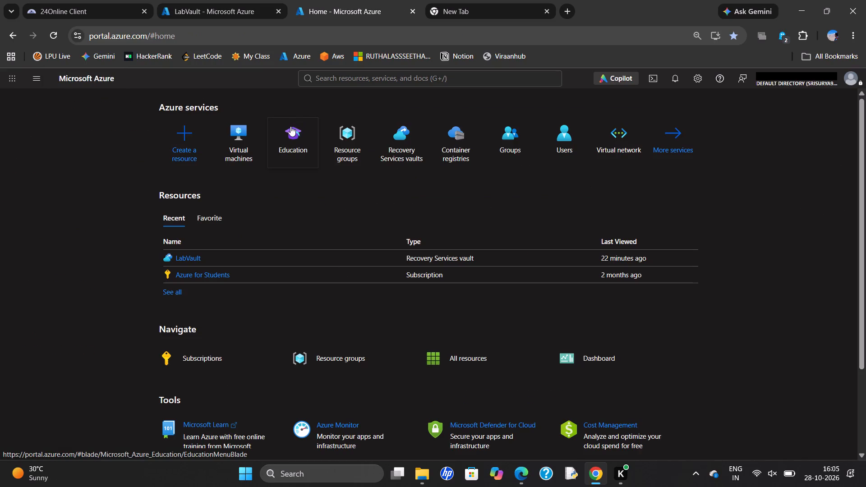
left_click(350, 147)
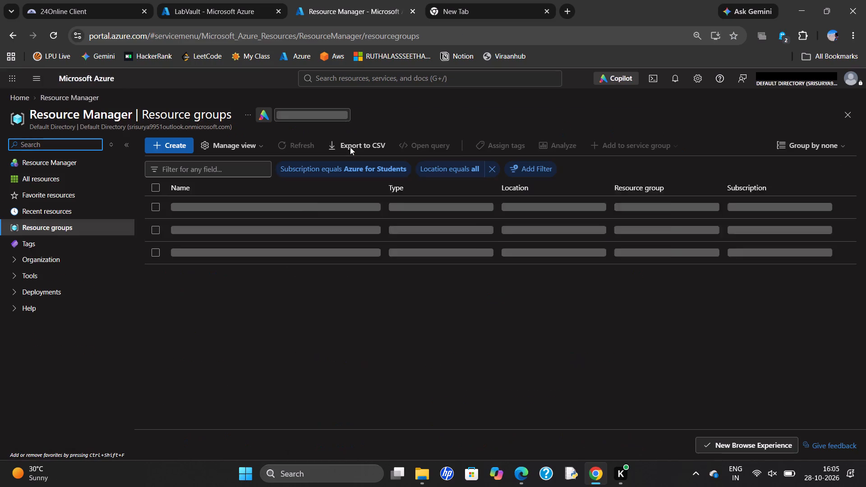
left_click(82, 78)
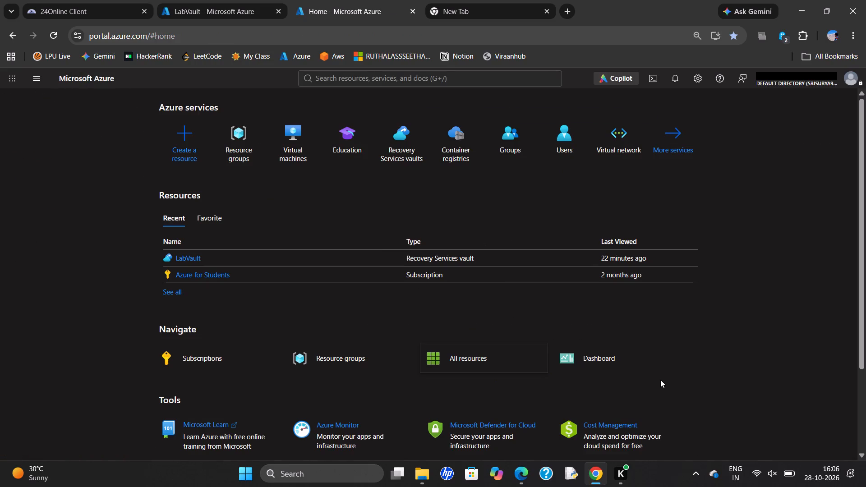
Close the Chrome window with the Azure portal and the Edge window with the assignment PDF.
left_click(865, 0)
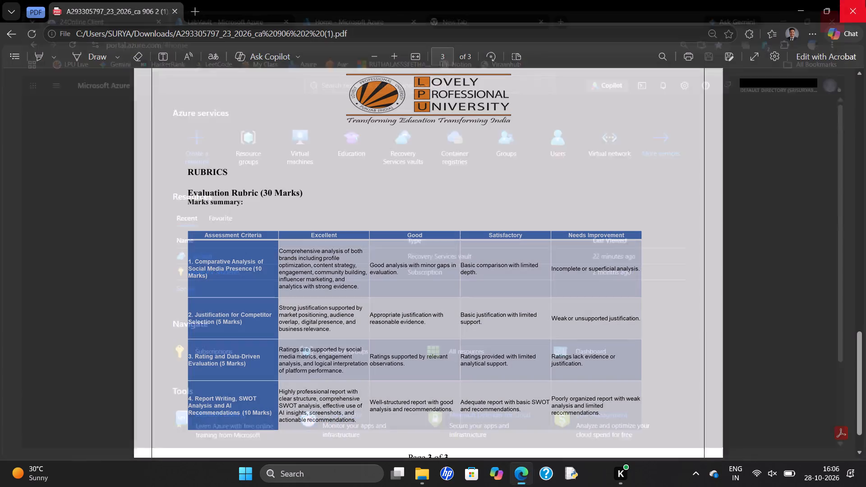
left_click(865, 0)
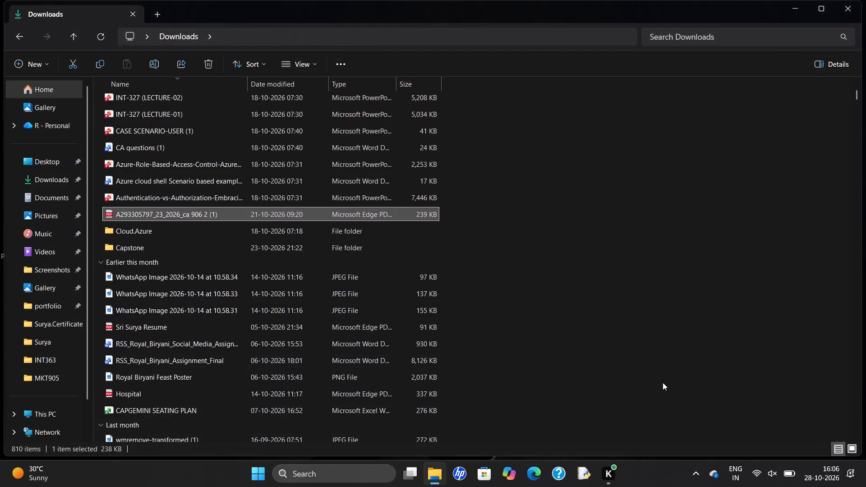
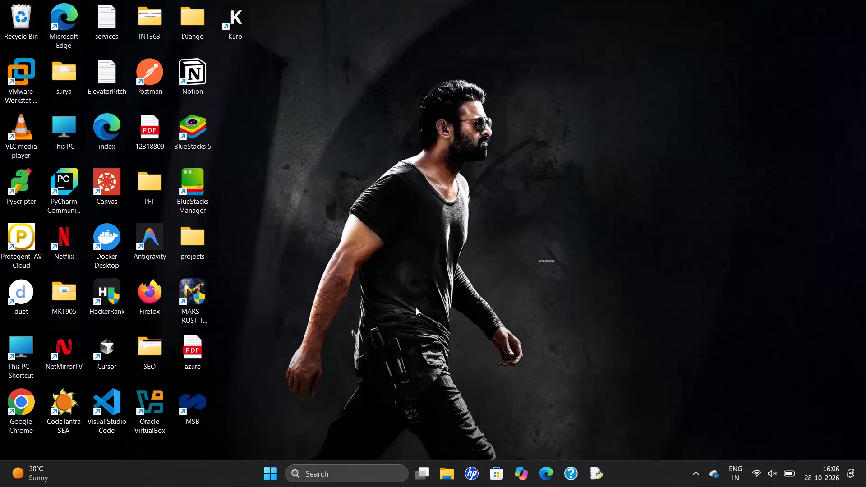
Bring up the Windows power options for shutting down the computer.
left_click(276, 464)
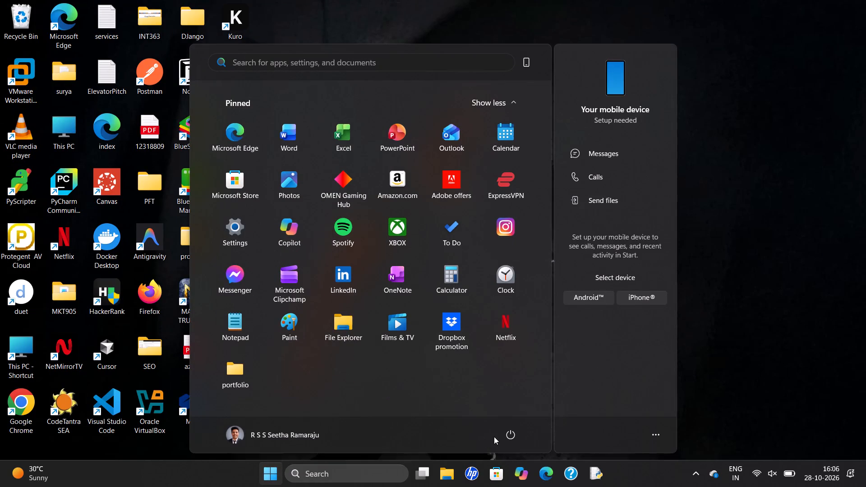
left_click(499, 436)
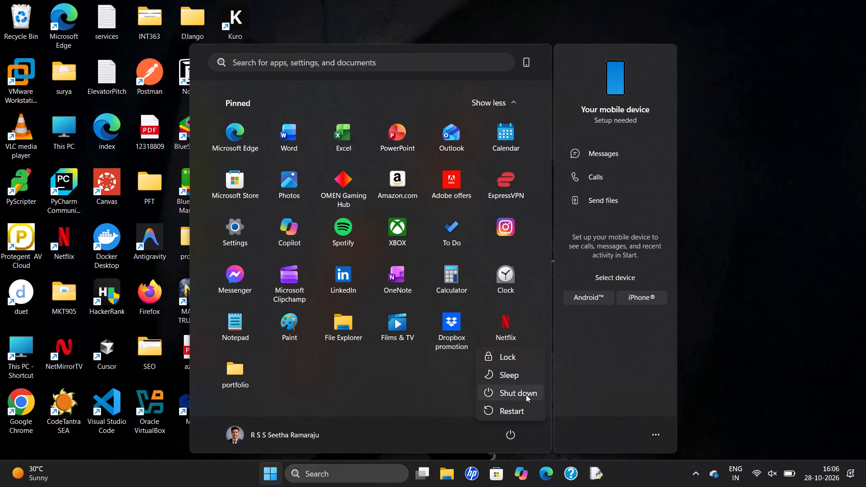